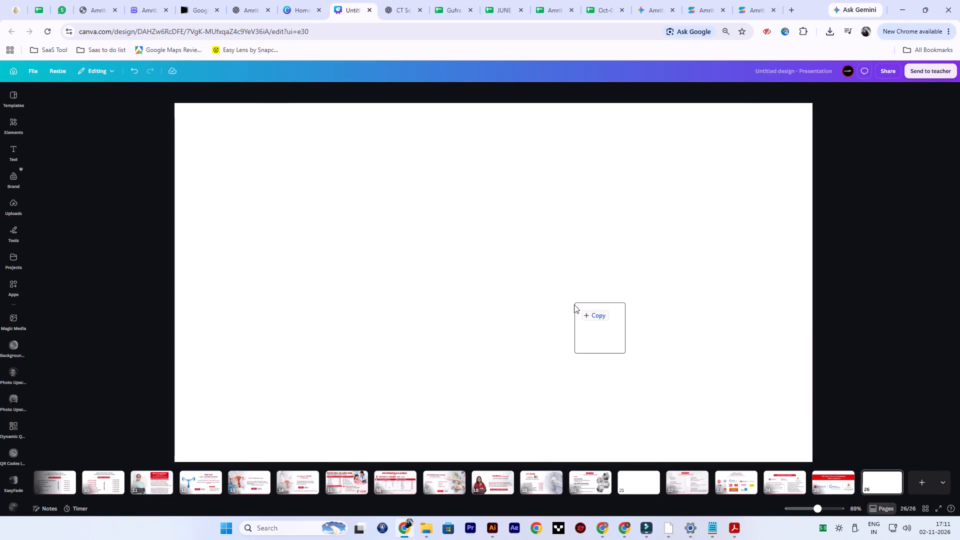
Position and enlarge the AI Powered Sonography image so it fills the whole of page 26.
right_click(485, 214)
left_click(827, 300)
right_click(491, 235)
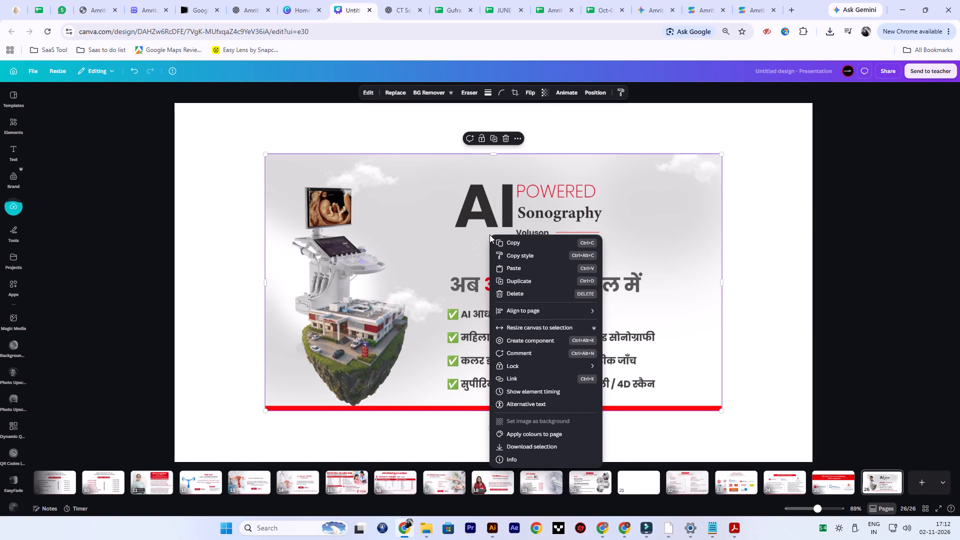
left_click(547, 419)
left_click(342, 244)
left_click_drag(468, 296, 379, 243)
scroll(485, 299, "down", 3, "ctrl")
left_click_drag(574, 327, 688, 370)
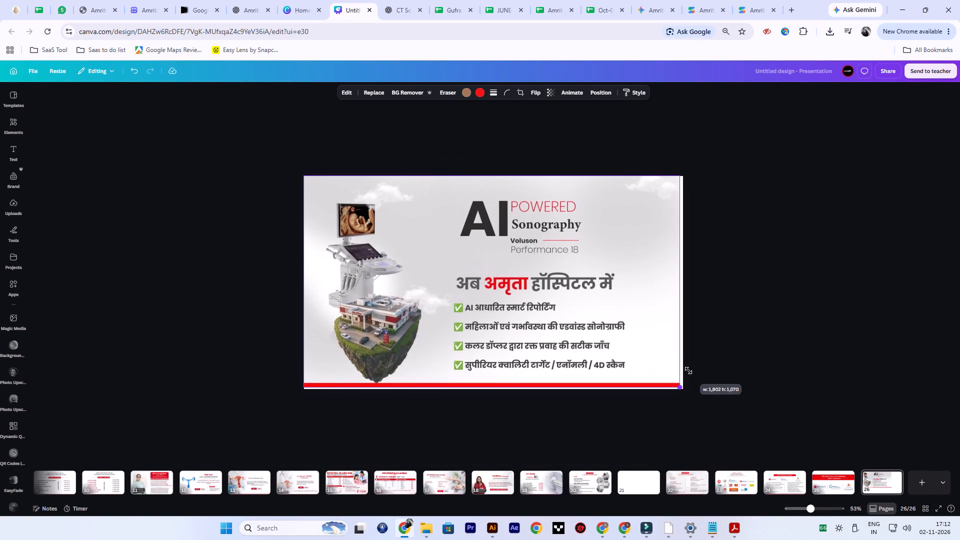
left_click_drag(688, 370, 692, 371)
Move the AI Powered Sonography page to position 15 in the page order.
left_click_drag(888, 488, 519, 479)
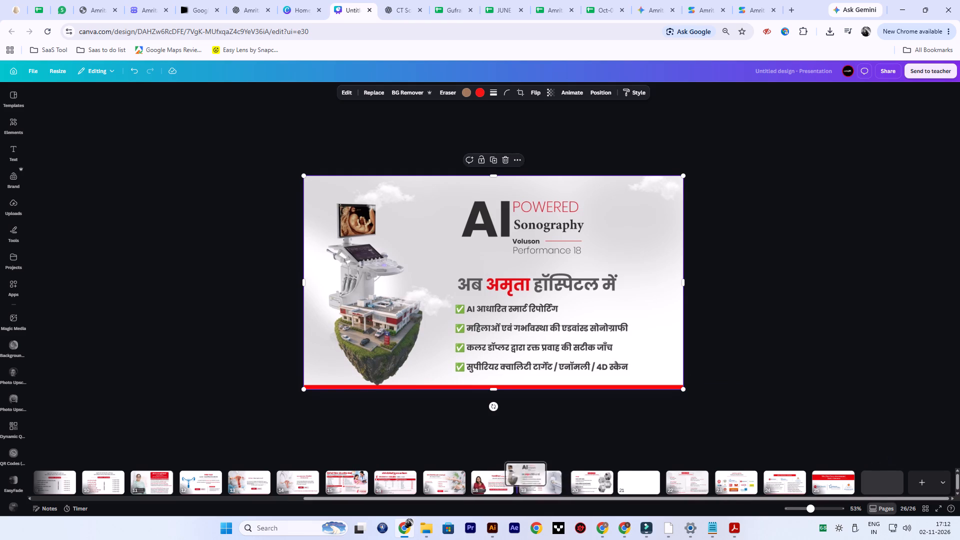
left_click_drag(519, 479, 484, 476)
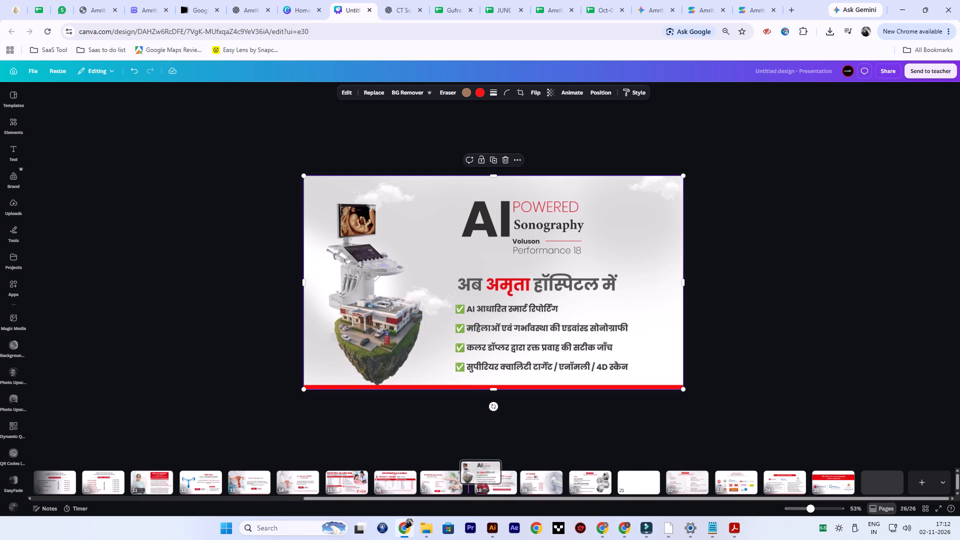
left_click_drag(484, 476, 351, 464)
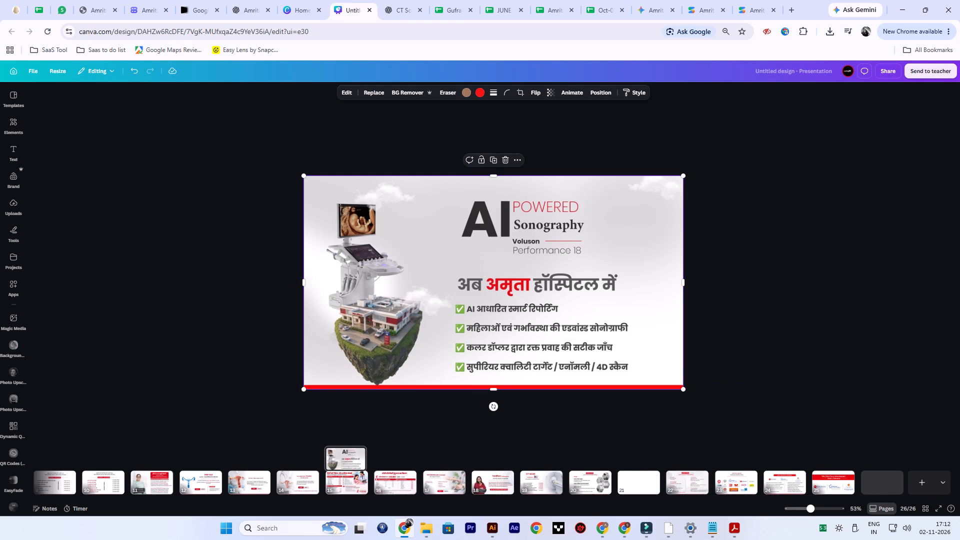
left_click_drag(351, 464, 334, 475)
Review the pages around and after the moved sonography page, ending on the blank page 22.
left_click(275, 478)
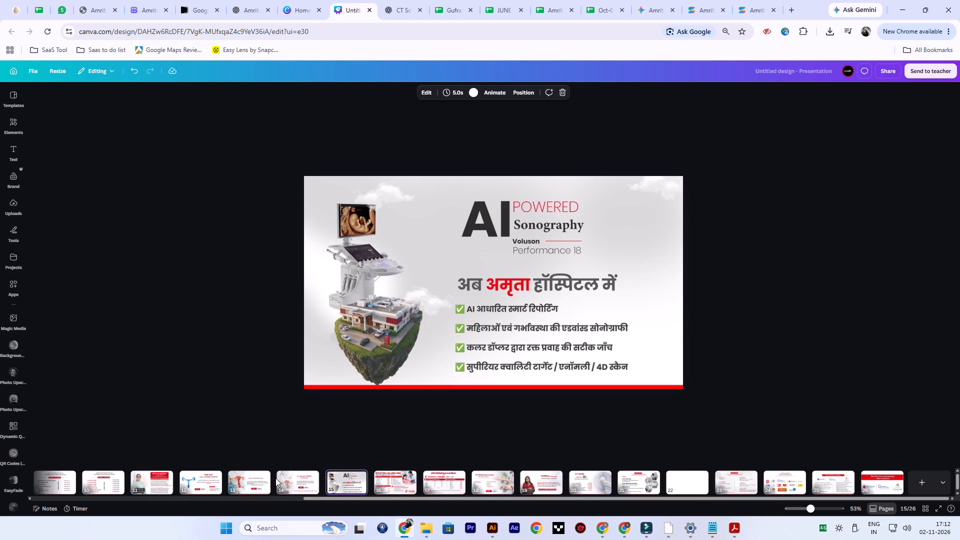
left_click(284, 479)
left_click(337, 481)
left_click(382, 487)
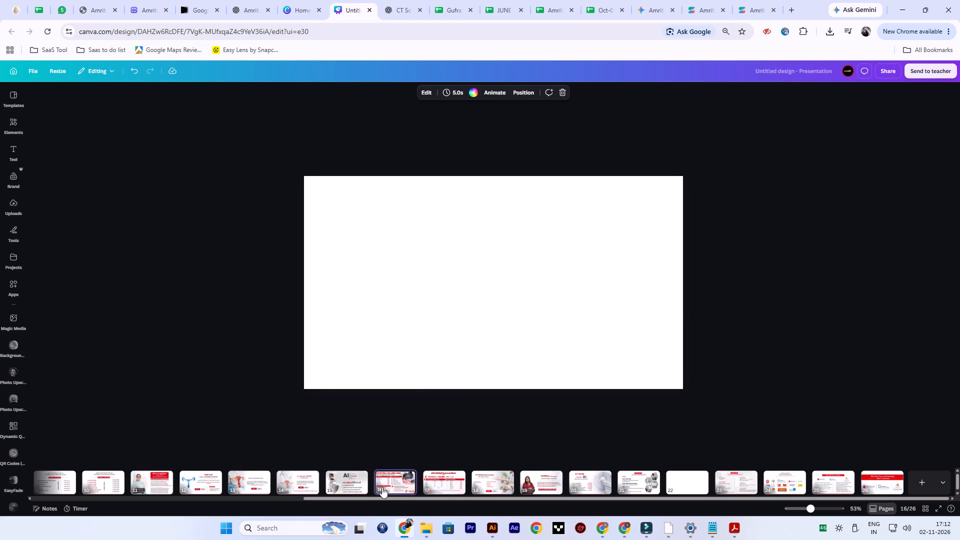
left_click(434, 488)
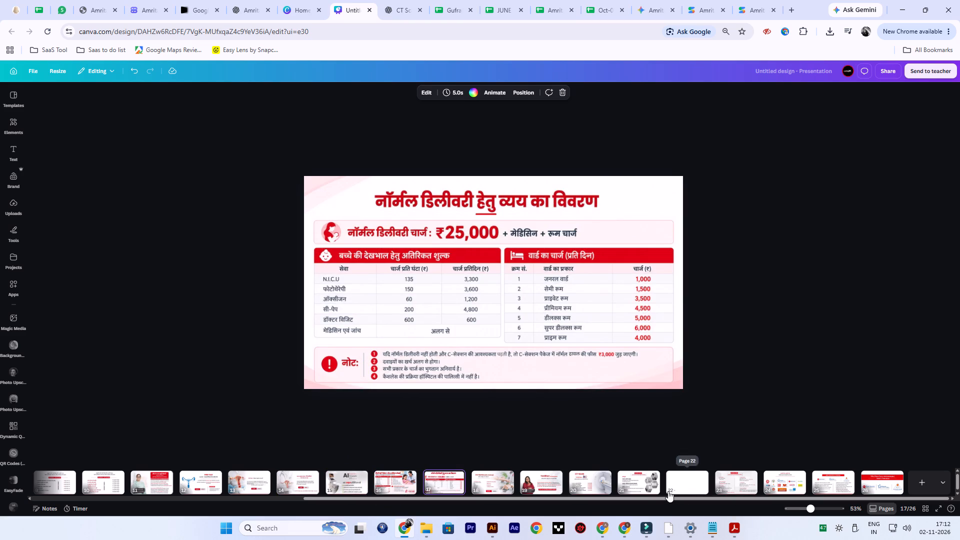
left_click(648, 486)
left_click(596, 486)
left_click(700, 484)
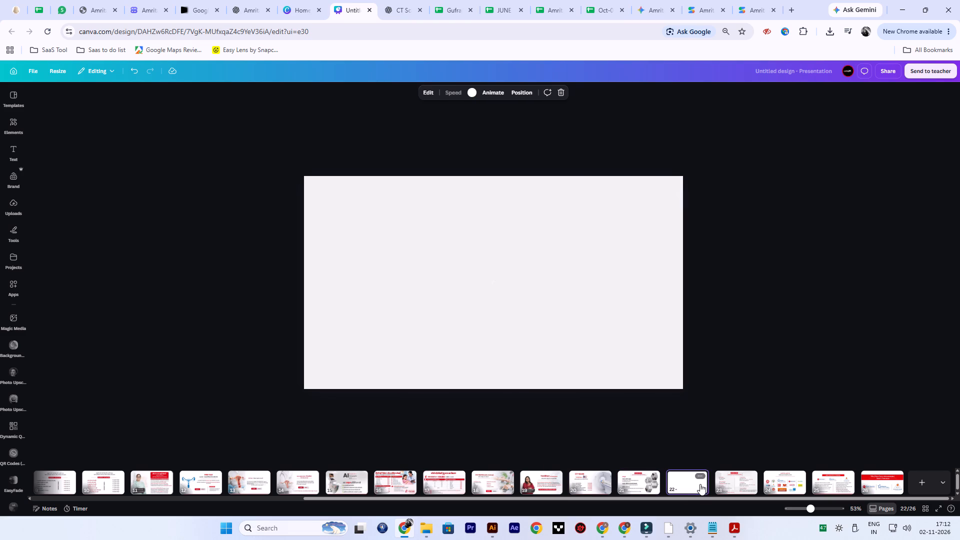
Switch to File Explorer and open the amrita hospital folder on drive D.
left_click(426, 525)
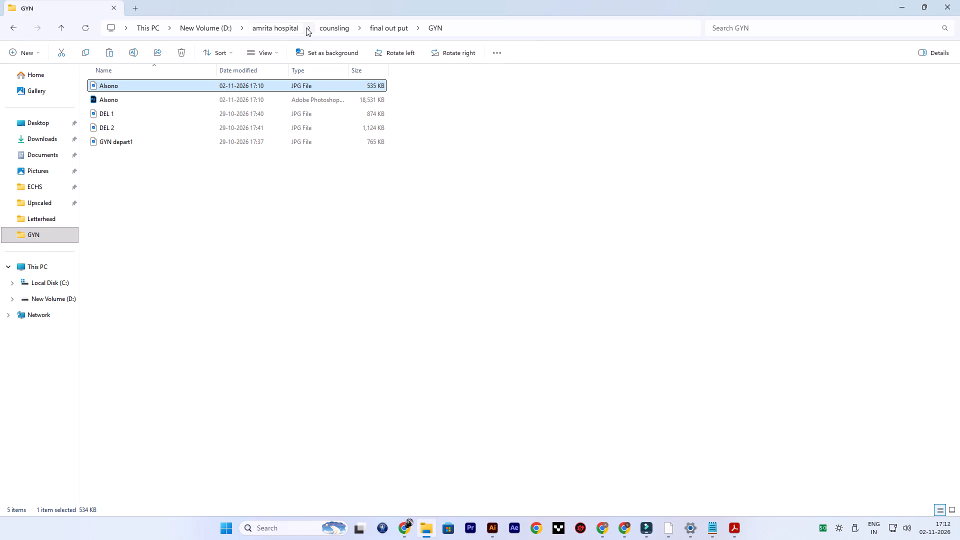
left_click(285, 25)
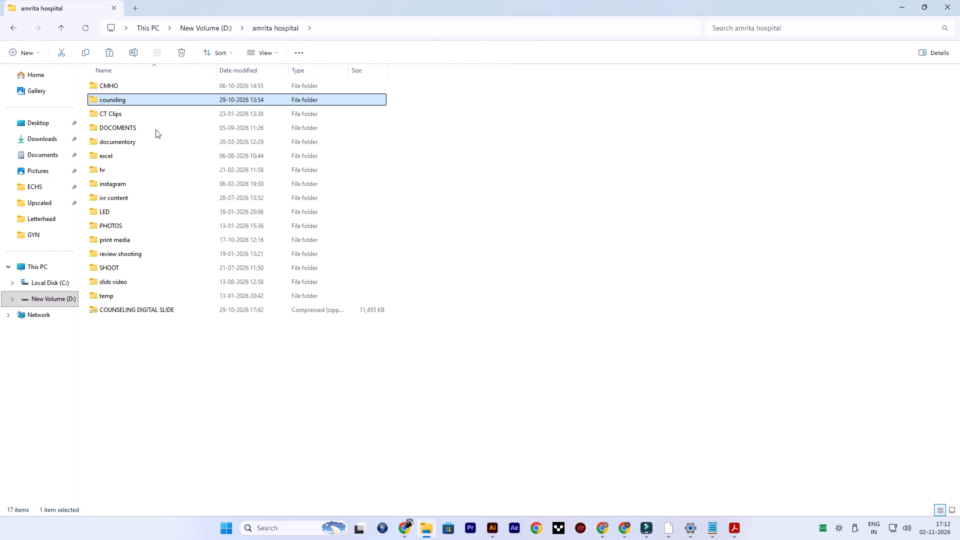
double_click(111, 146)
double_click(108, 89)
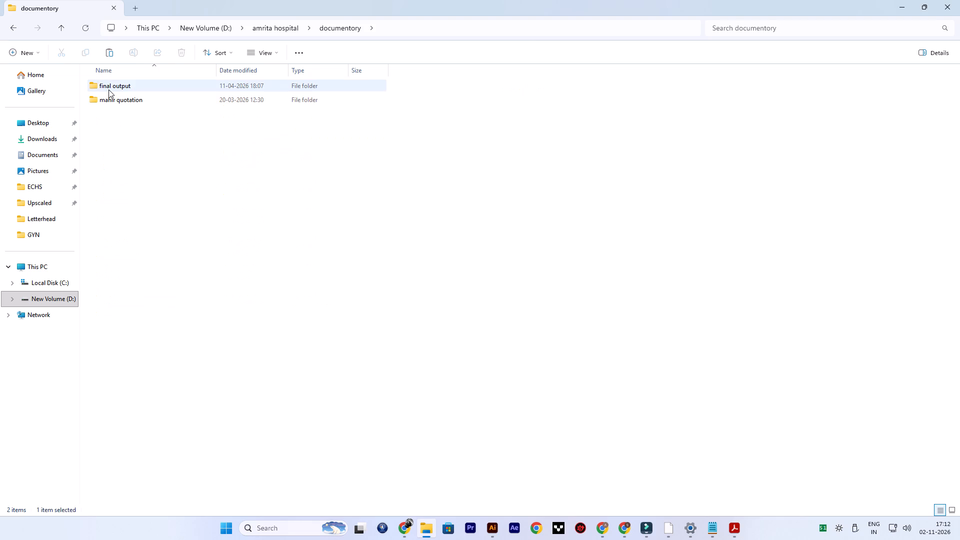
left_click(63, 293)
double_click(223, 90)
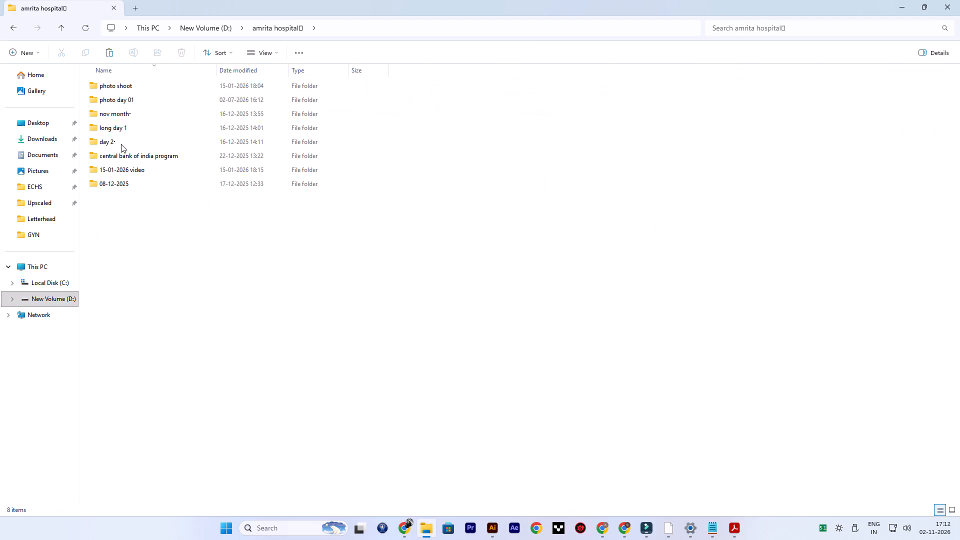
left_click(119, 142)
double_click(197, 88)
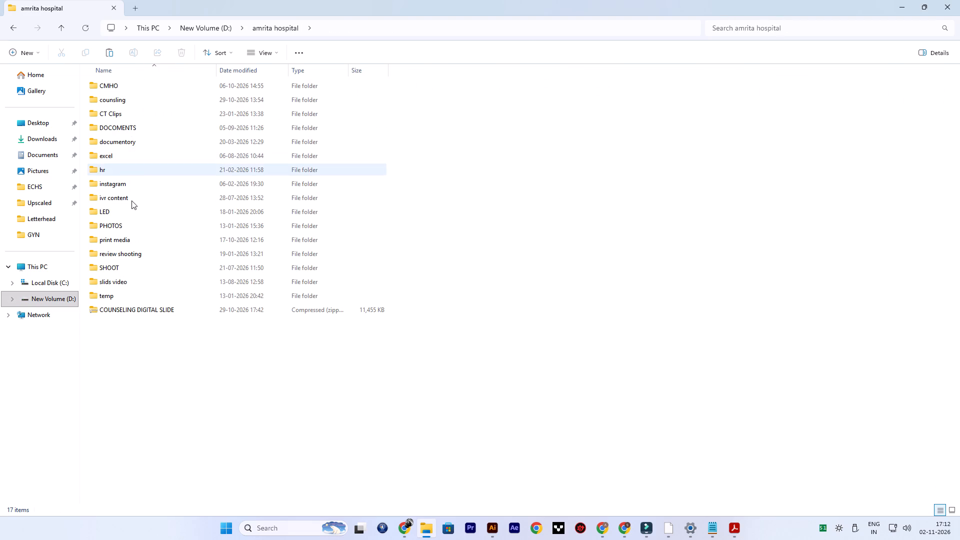
Place the video final 6 from LED > 2ND Slide > slids > final output onto blank page 22 of the presentation.
double_click(119, 212)
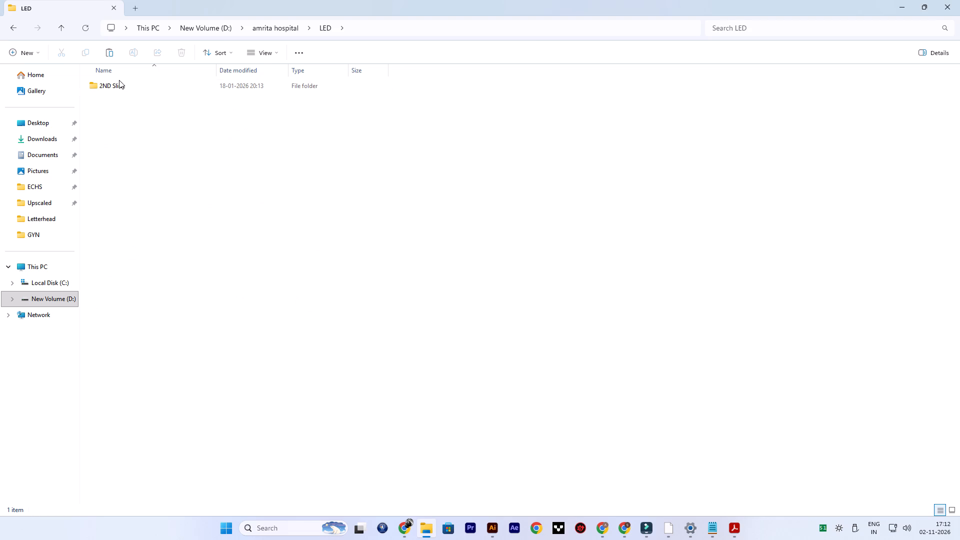
double_click(119, 85)
double_click(126, 114)
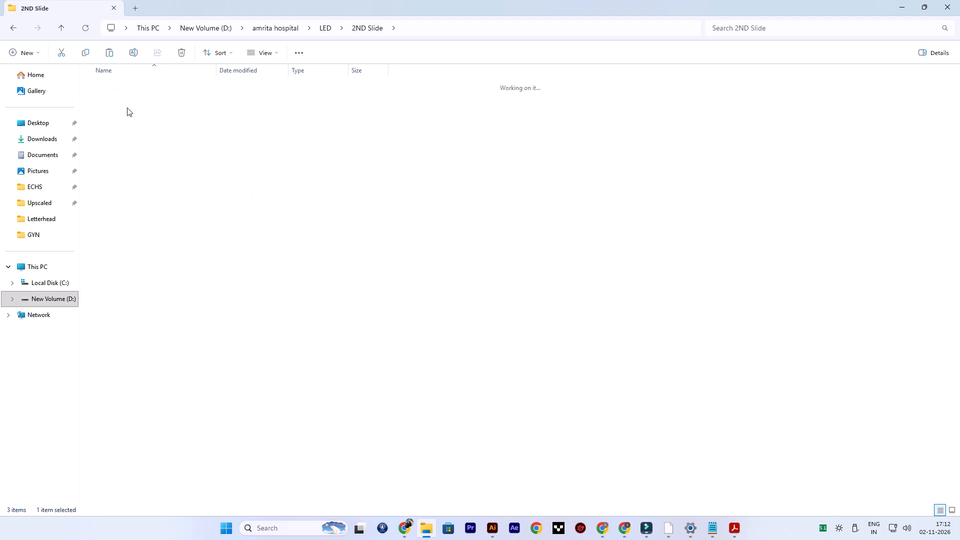
double_click(131, 99)
left_click_drag(136, 157, 266, 189)
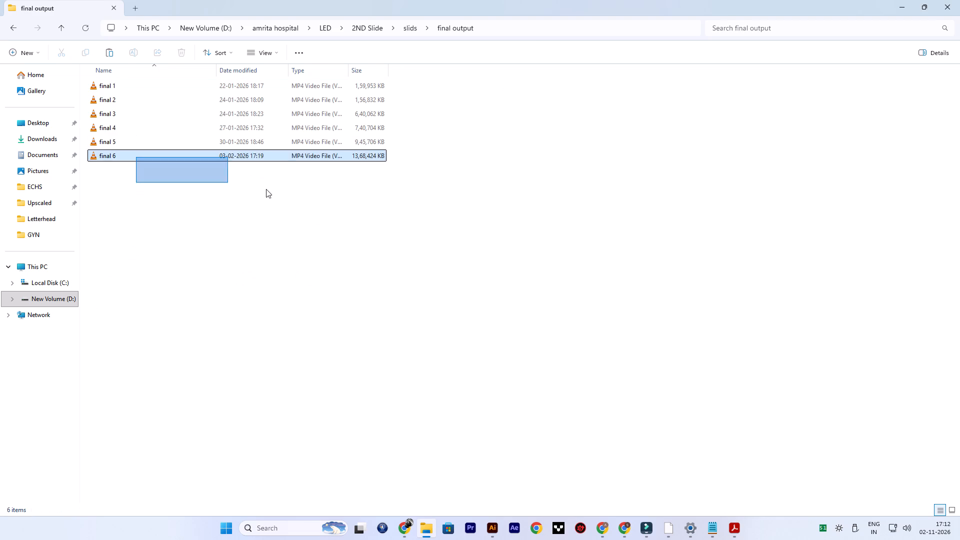
left_click_drag(266, 189, 306, 213)
left_click_drag(262, 157, 431, 349)
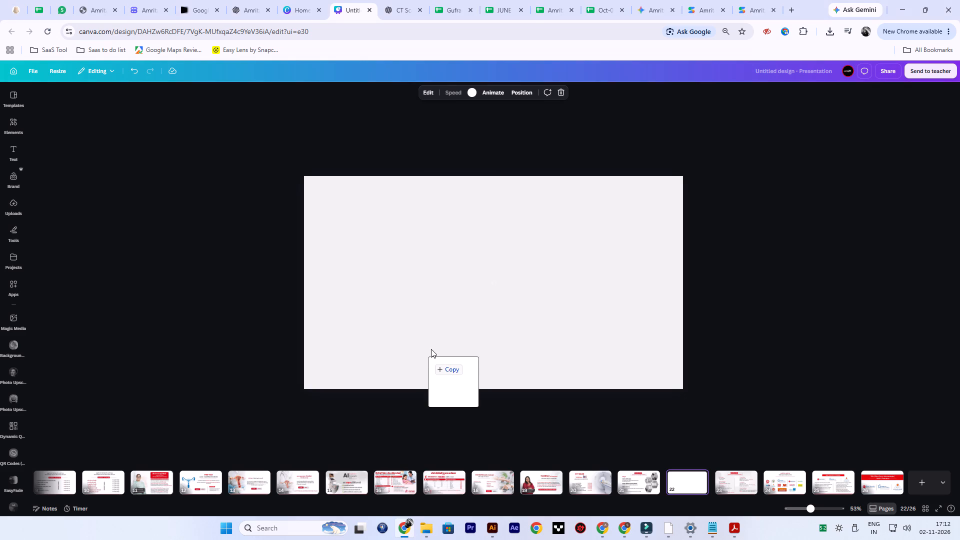
left_click_drag(431, 349, 437, 307)
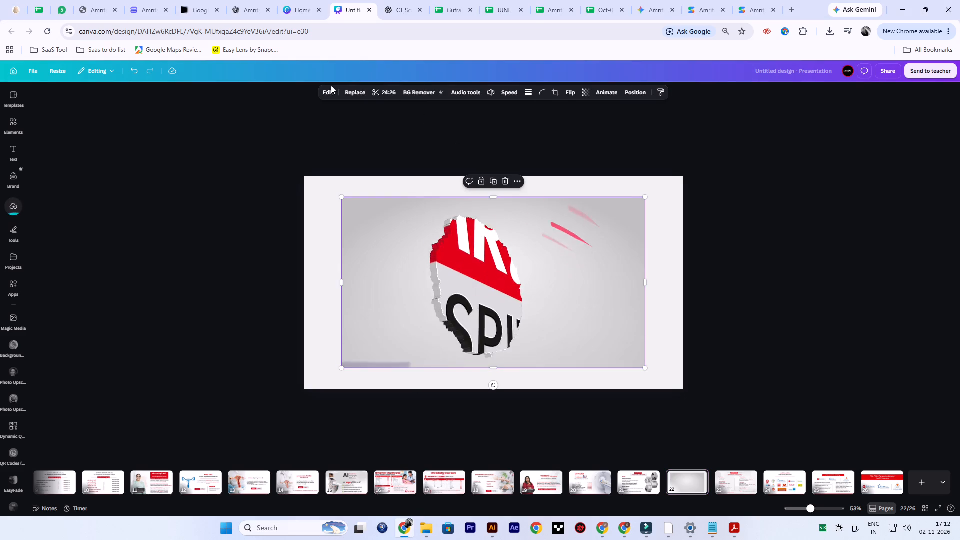
Trim the beginning of the video so it starts at the Premium Private Room shot, leaving a 4:44 clip.
left_click(388, 90)
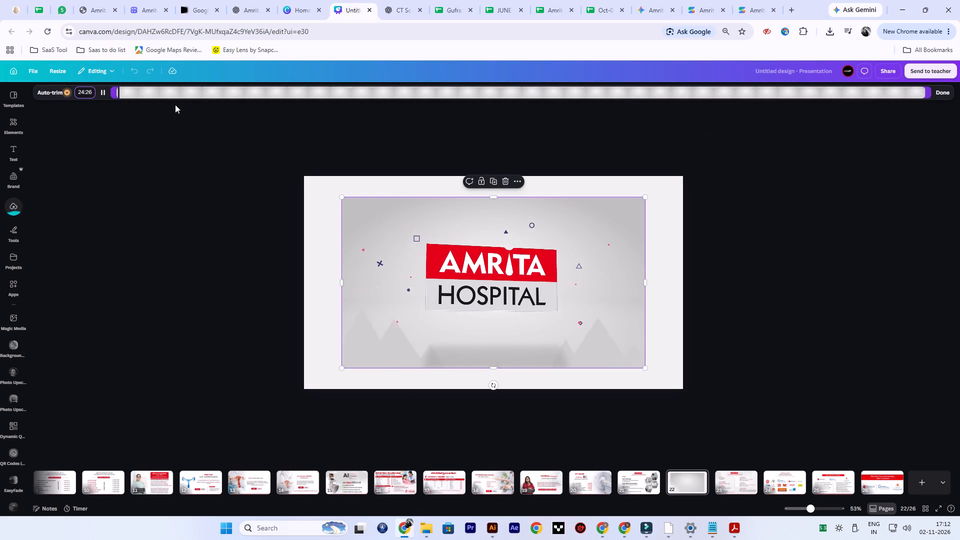
left_click_drag(116, 93, 677, 123)
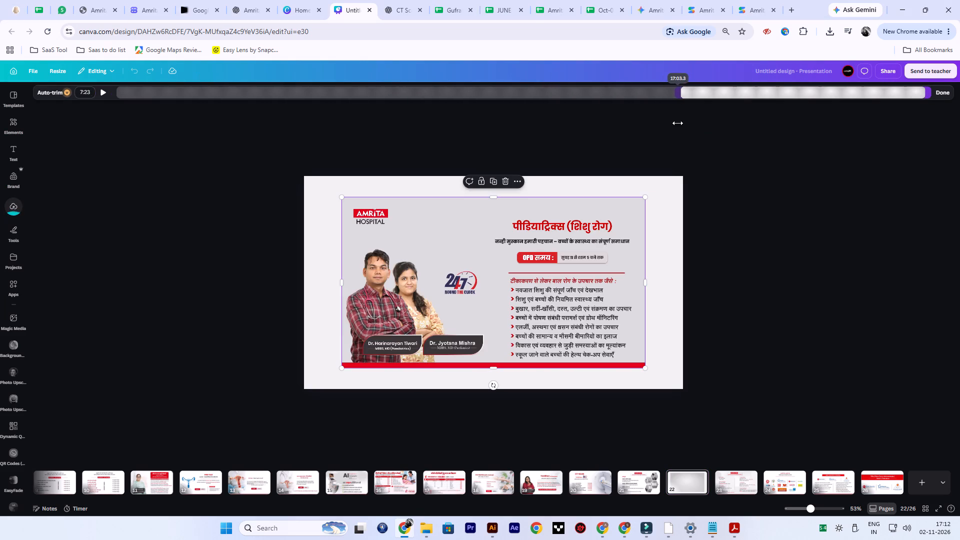
left_click_drag(677, 123, 718, 109)
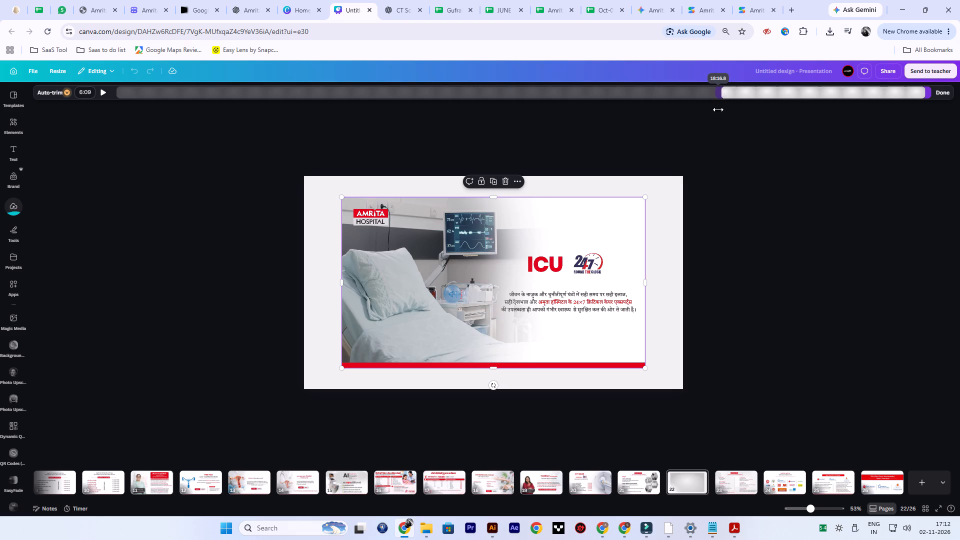
left_click_drag(718, 109, 729, 109)
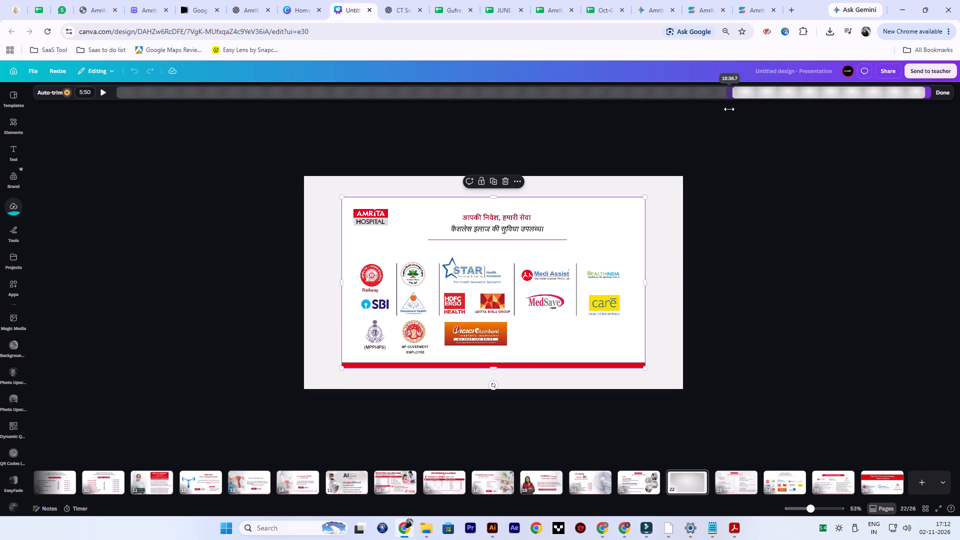
left_click_drag(729, 109, 735, 109)
left_click_drag(735, 109, 747, 109)
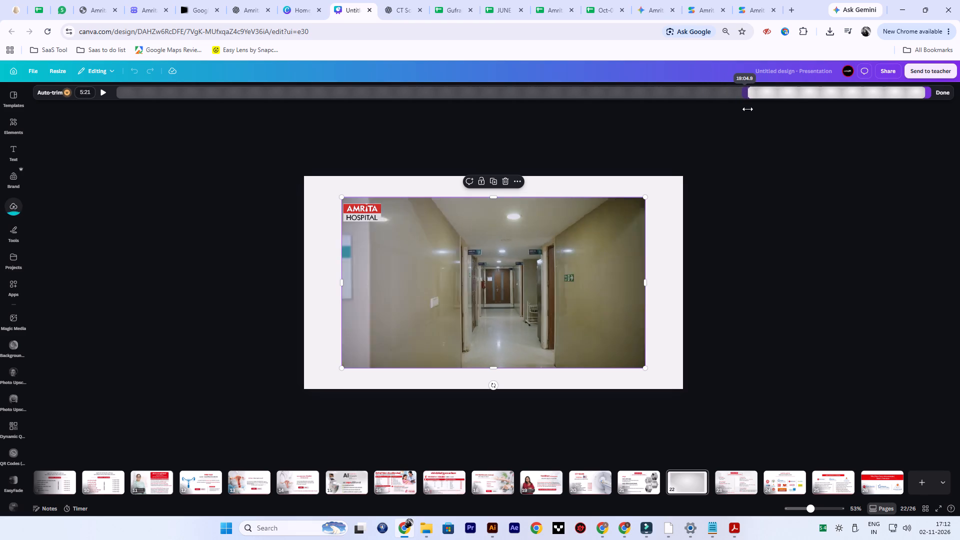
left_click_drag(747, 109, 767, 111)
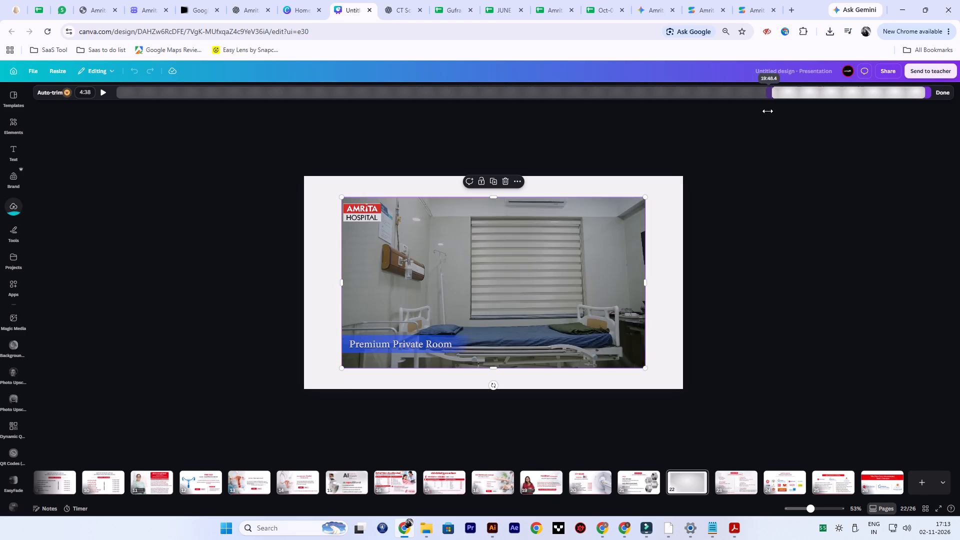
left_click_drag(767, 111, 762, 110)
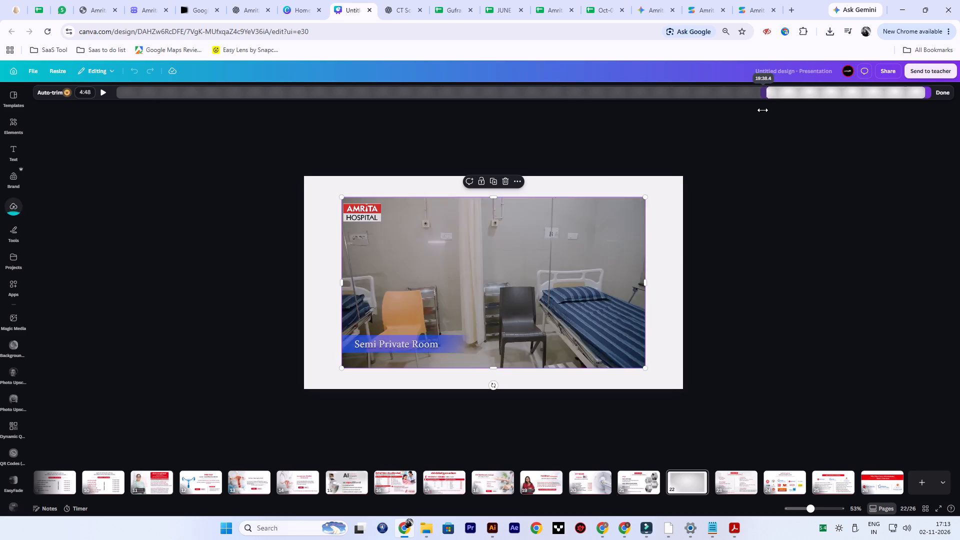
left_click_drag(762, 110, 757, 108)
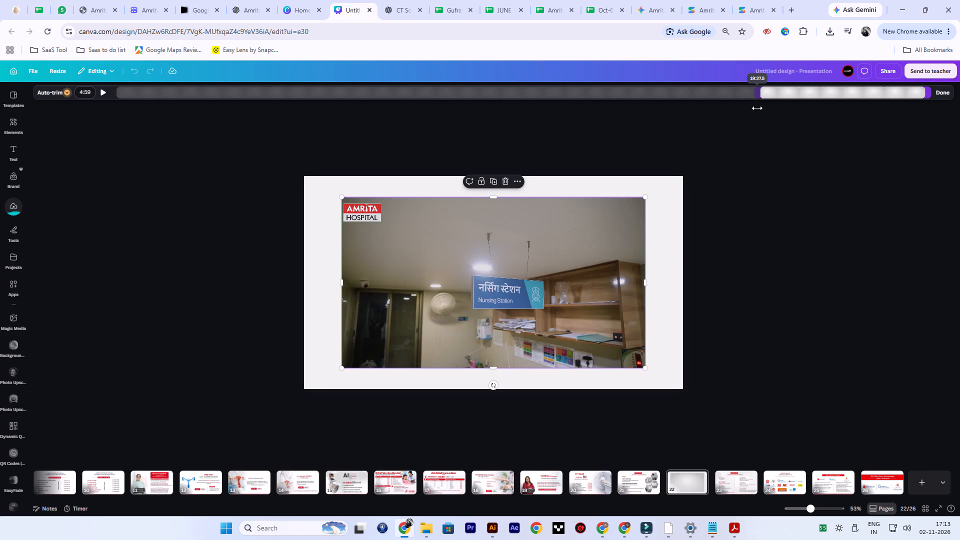
left_click_drag(757, 108, 757, 108)
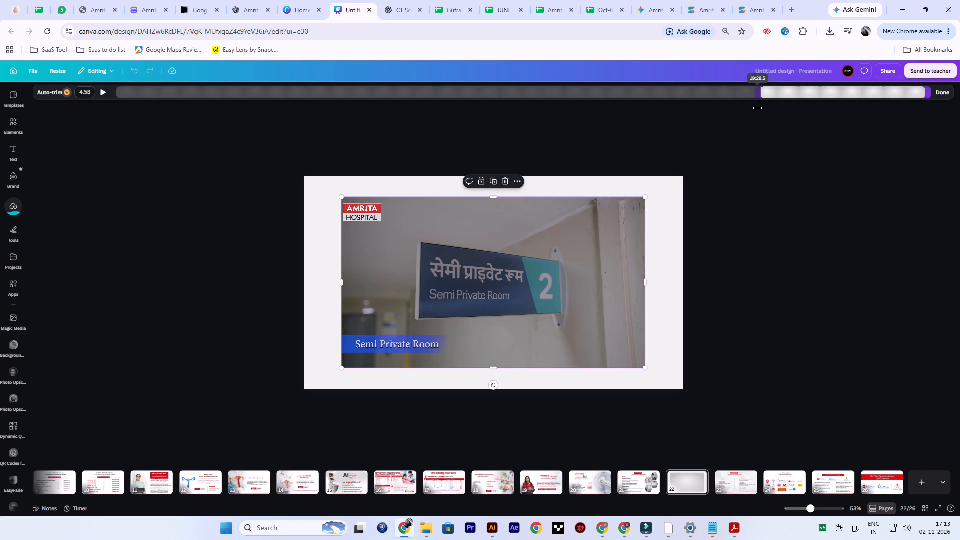
left_click_drag(757, 108, 765, 105)
left_click(773, 107)
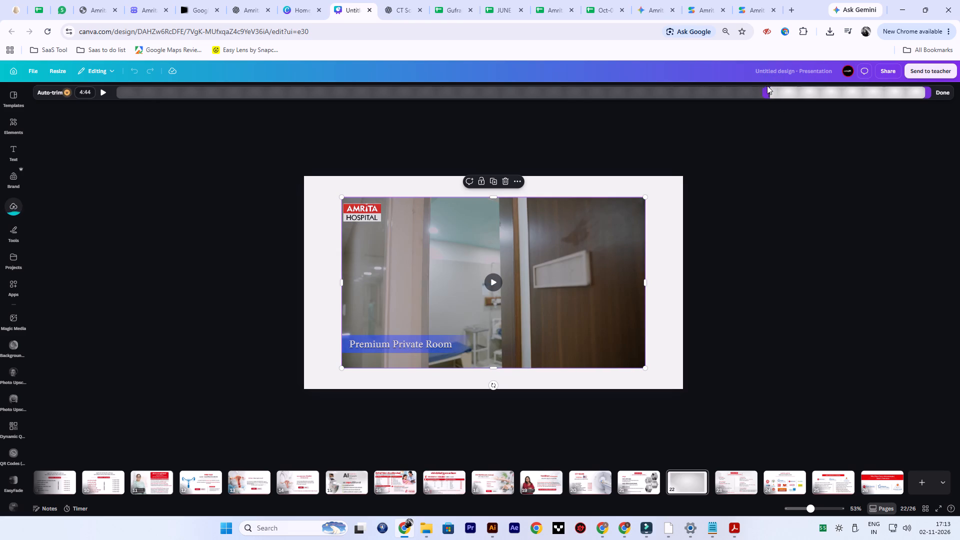
Move the video's trim start earlier to about 19:28.1, at the Semi Private Room sign shot, making the clip 4:58 long.
scroll(770, 93, "up", 6, "ctrl")
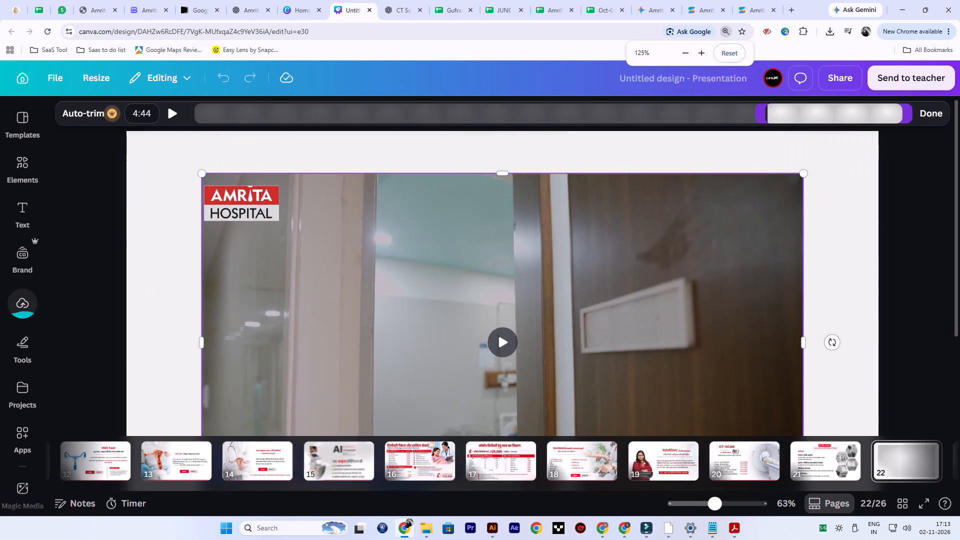
left_click_drag(764, 118, 751, 116)
left_click_drag(762, 115, 757, 115)
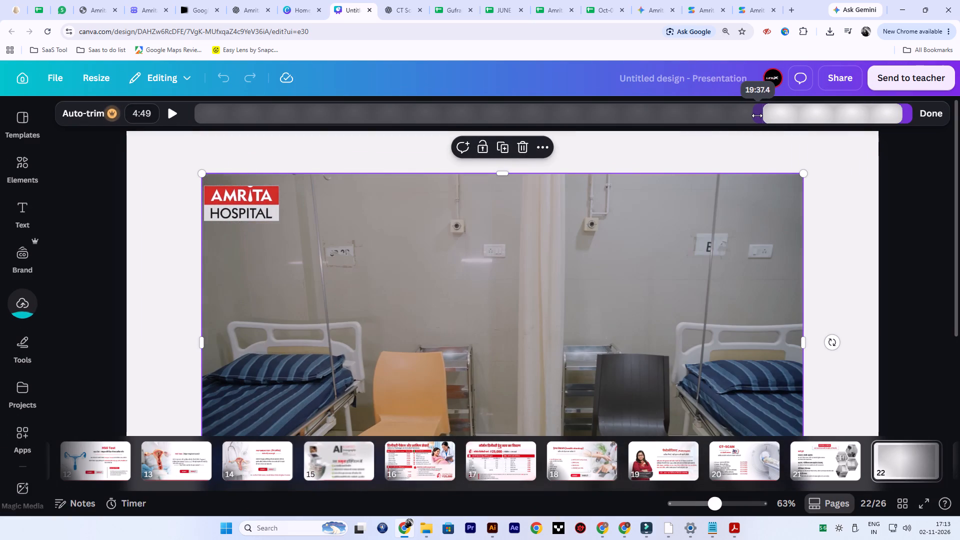
left_click_drag(757, 115, 754, 116)
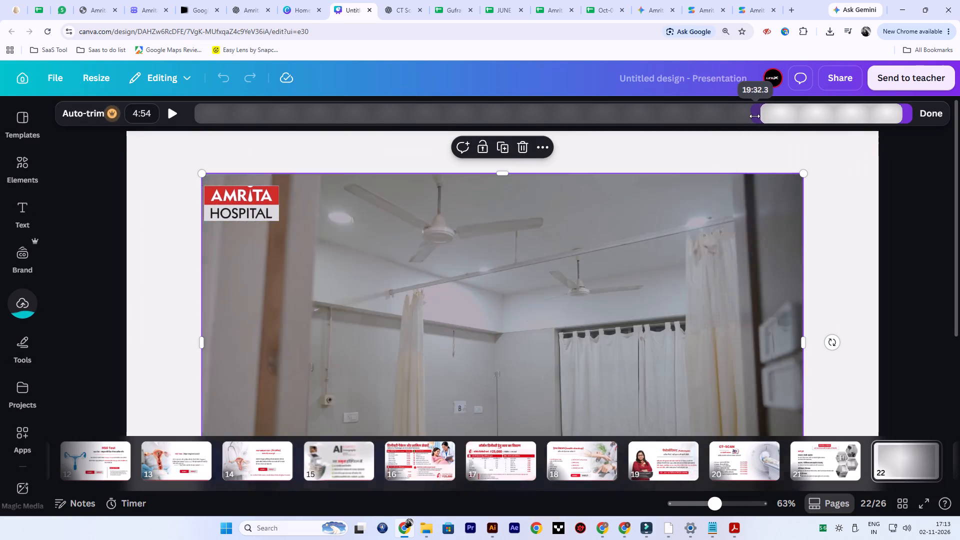
left_click_drag(754, 116, 752, 116)
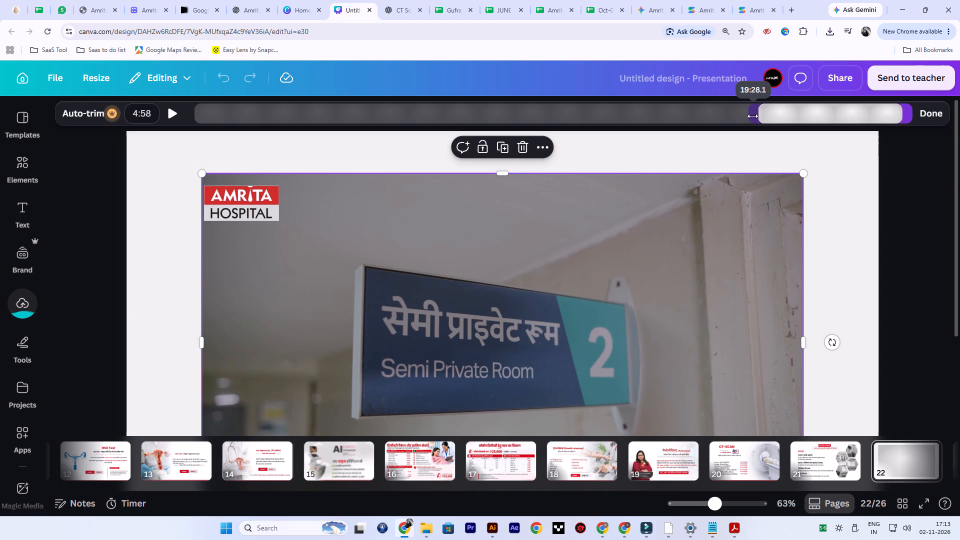
left_click_drag(752, 116, 752, 116)
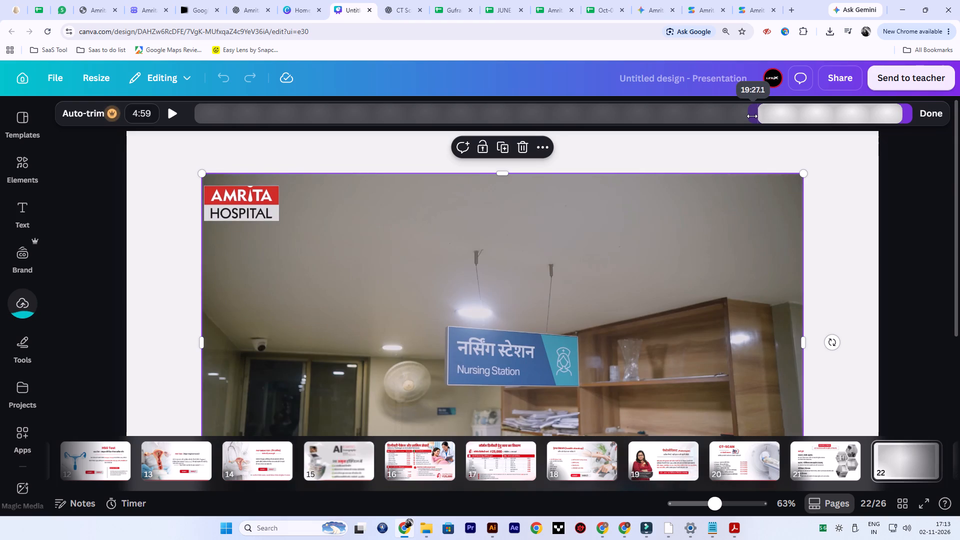
left_click_drag(752, 116, 752, 116)
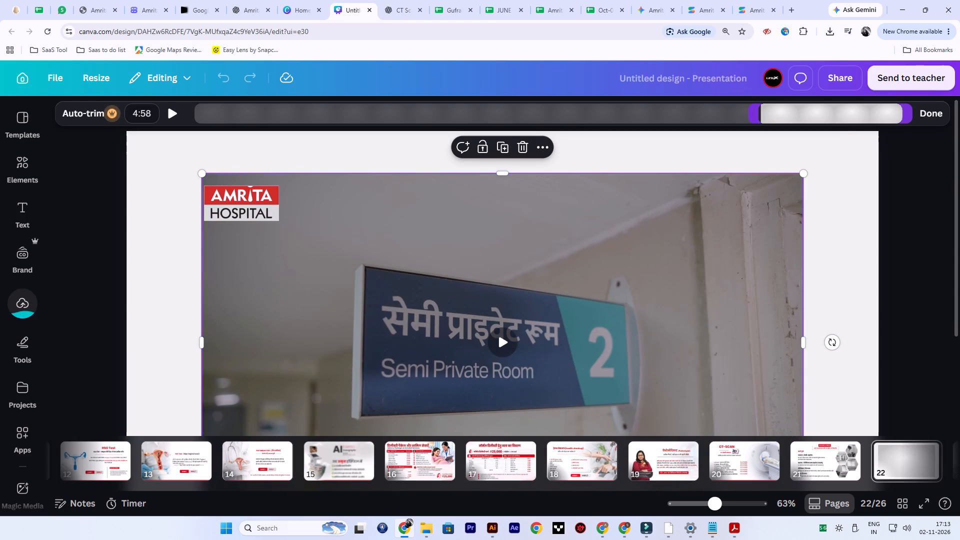
Trim the end of the video to the private room shot just before the Rooms & Price slide, for a 55.6 s clip.
left_click_drag(908, 118, 825, 117)
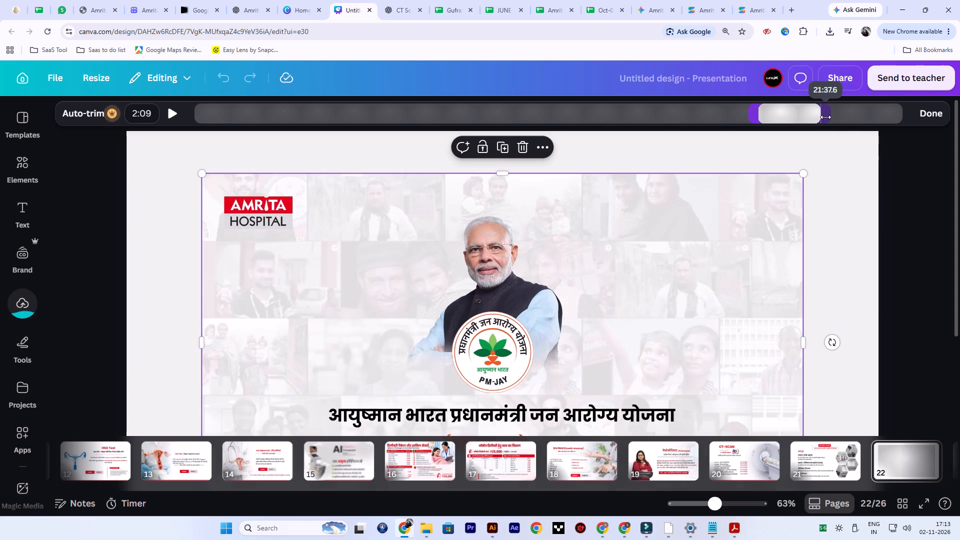
left_click_drag(825, 117, 799, 124)
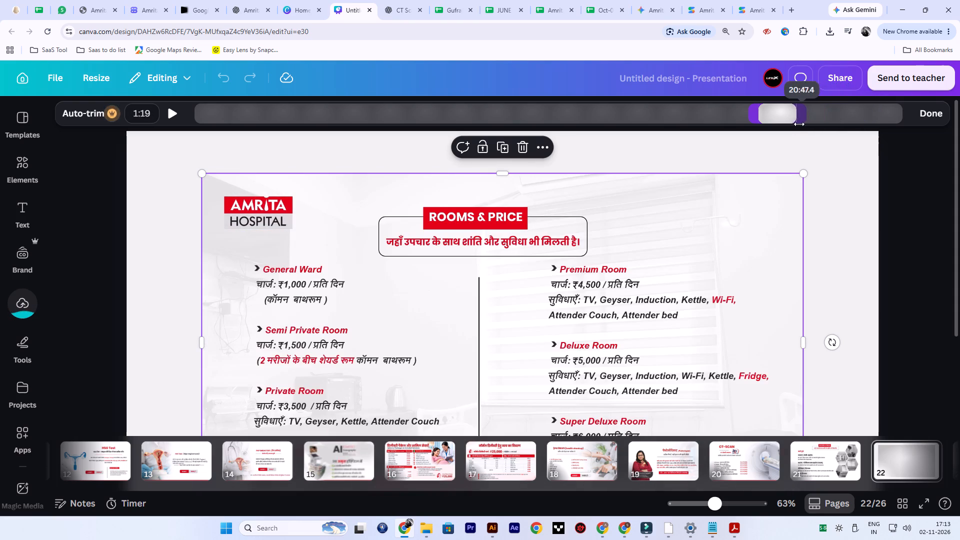
left_click_drag(799, 124, 789, 119)
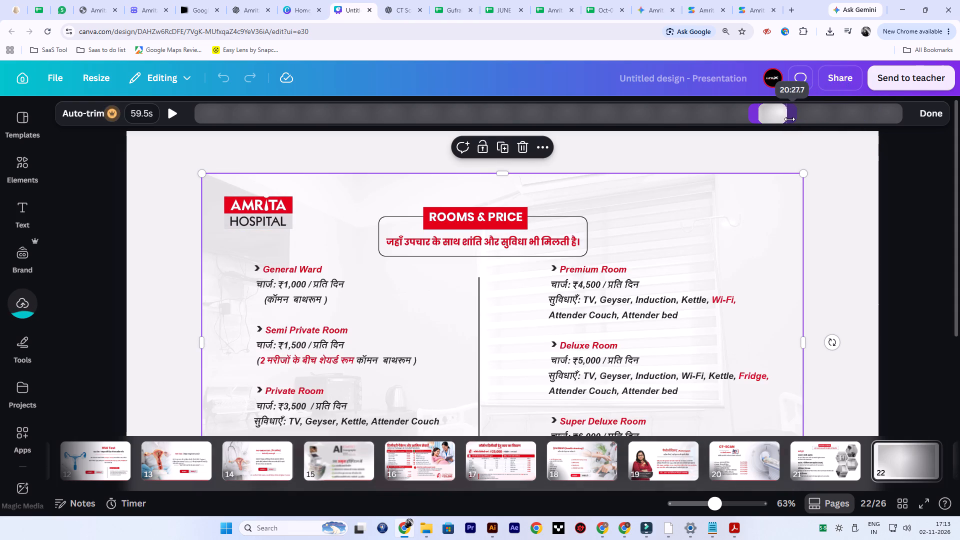
left_click_drag(789, 119, 788, 116)
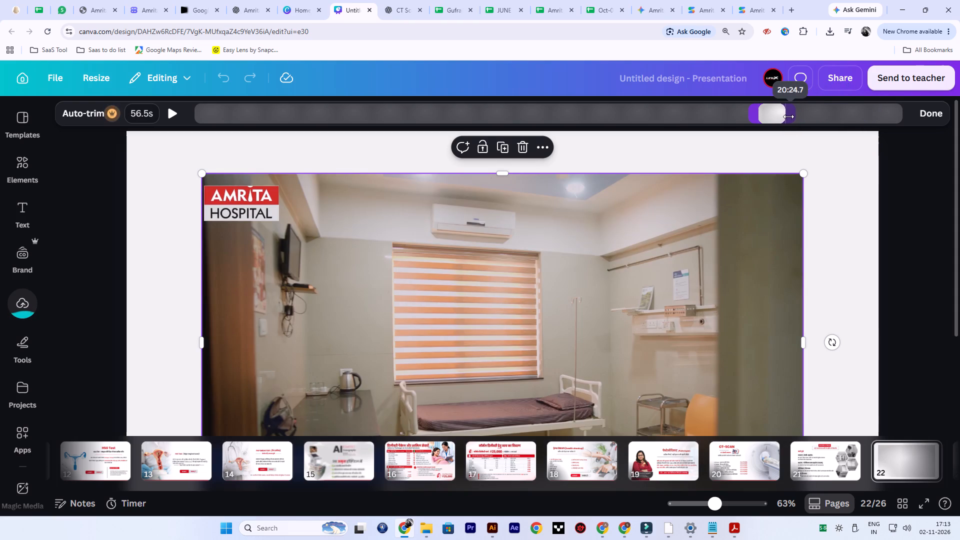
left_click_drag(788, 116, 788, 116)
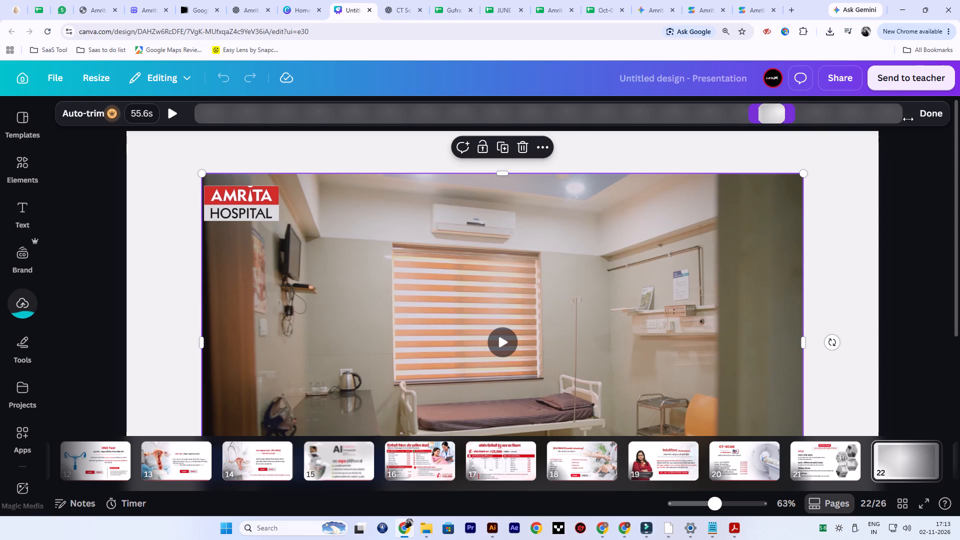
left_click(931, 115)
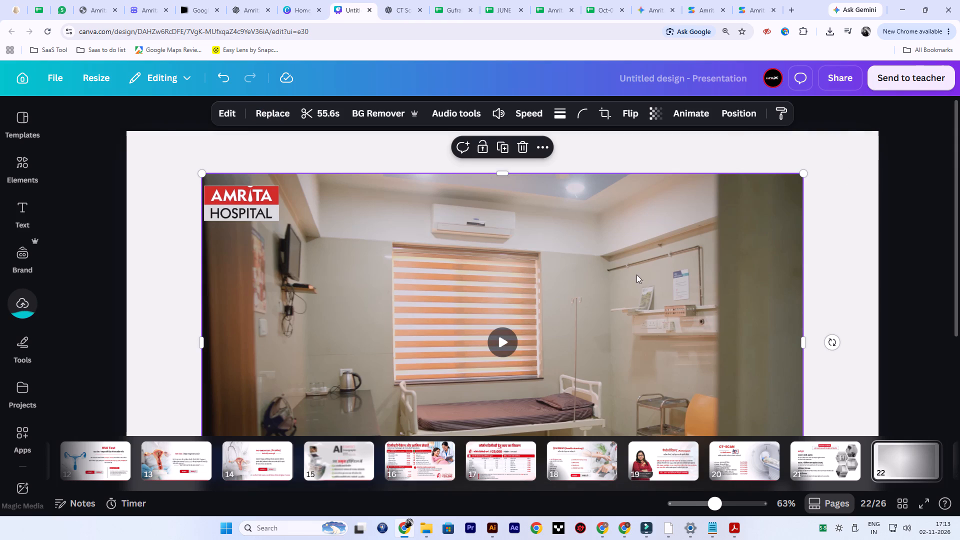
Move the trimmed video to the top-left corner of page 22 and enlarge it to cover the whole page.
scroll(620, 274, "down", 2, "ctrl")
scroll(853, 50, "down", 1, "ctrl")
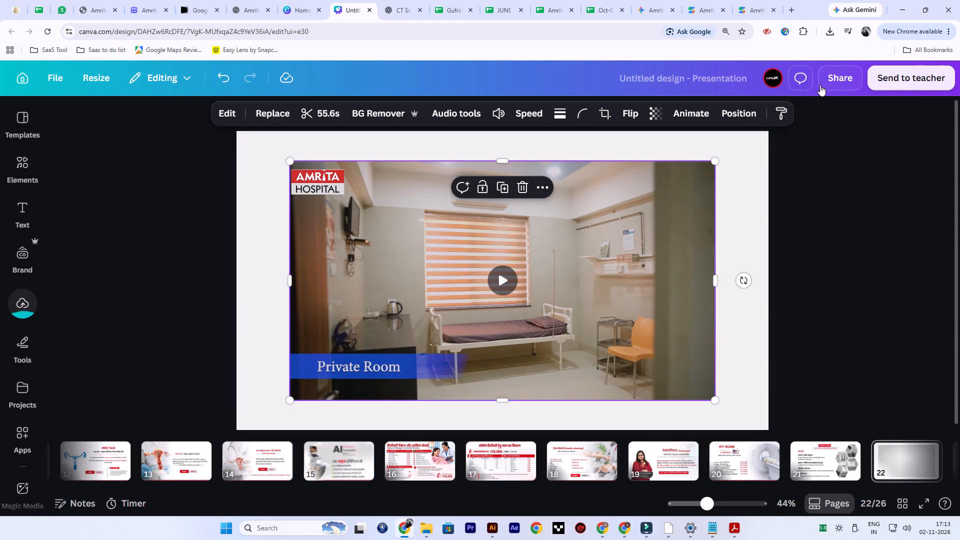
scroll(669, 74, "down", 1, "ctrl")
left_click(731, 53)
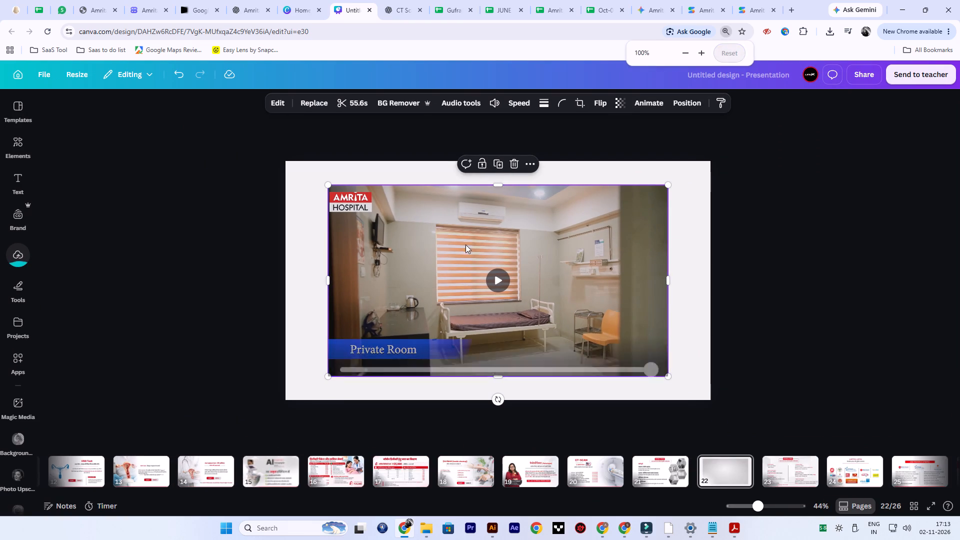
left_click_drag(480, 249, 439, 226)
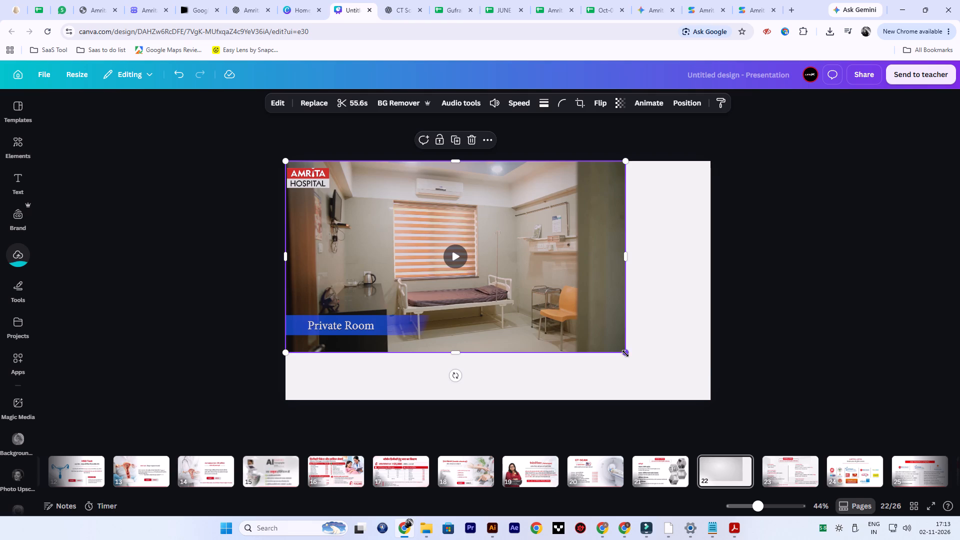
left_click_drag(625, 353, 727, 373)
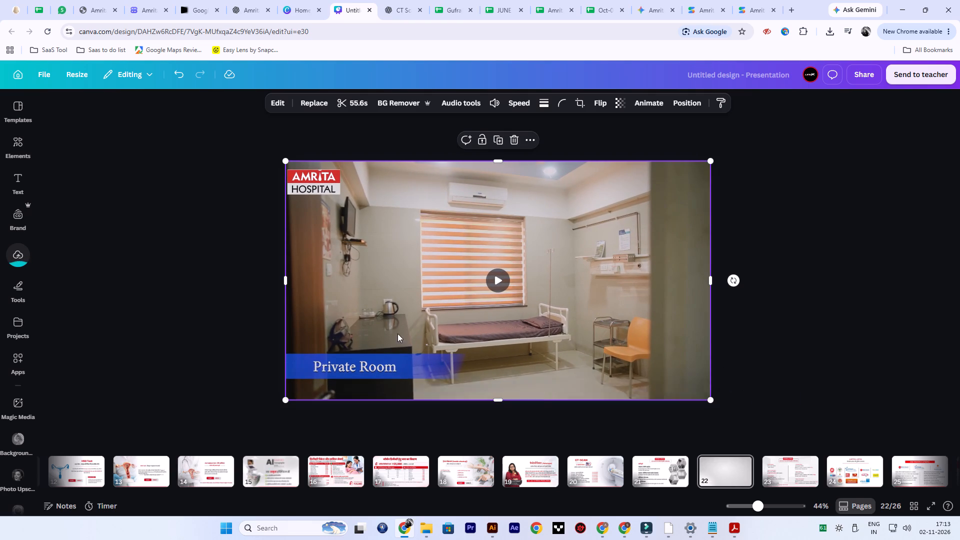
Rewind the trimmed video to its beginning and play it back to check the clip.
left_click(308, 385)
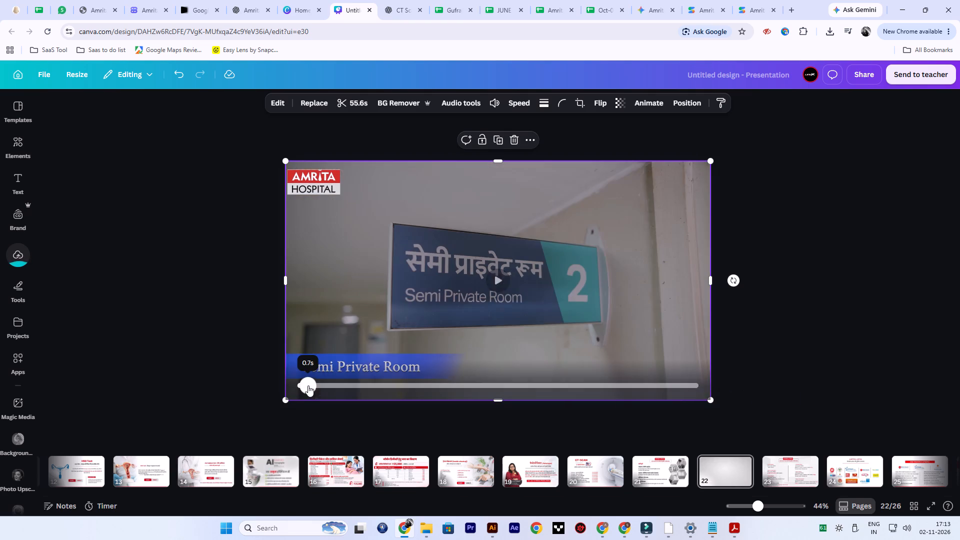
left_click_drag(308, 385, 262, 384)
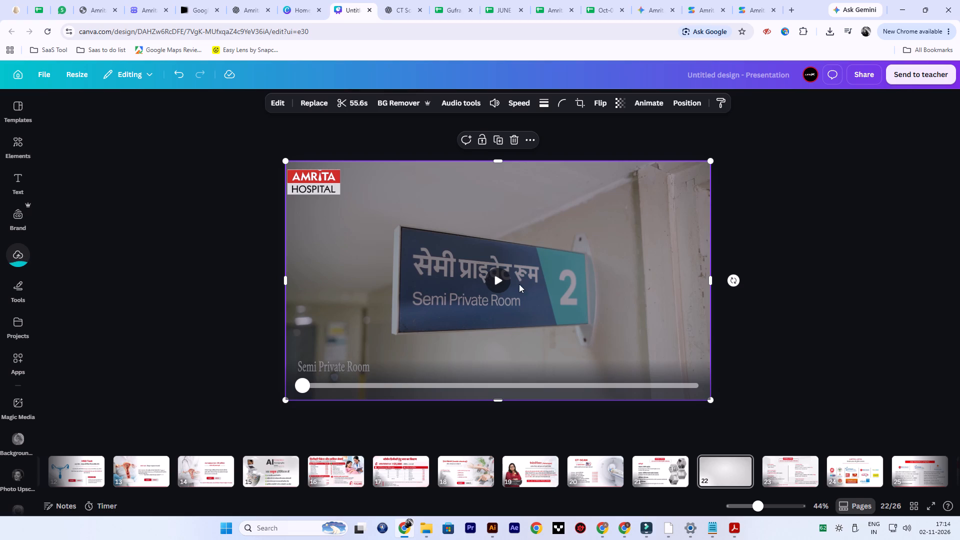
left_click(496, 284)
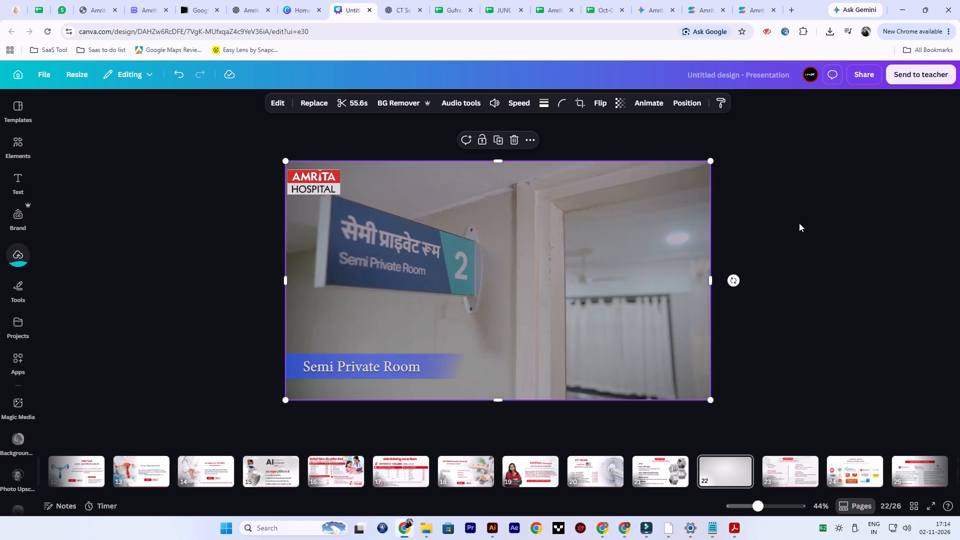
Set up a PDF download of all pages and review the details of the critical issue and the Limited media playback tip.
left_click(867, 78)
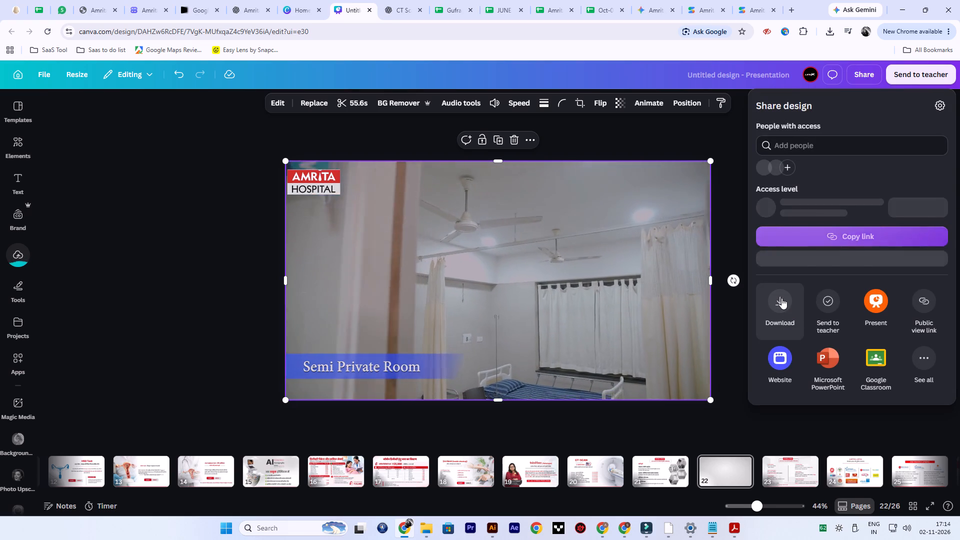
left_click(781, 307)
left_click(857, 264)
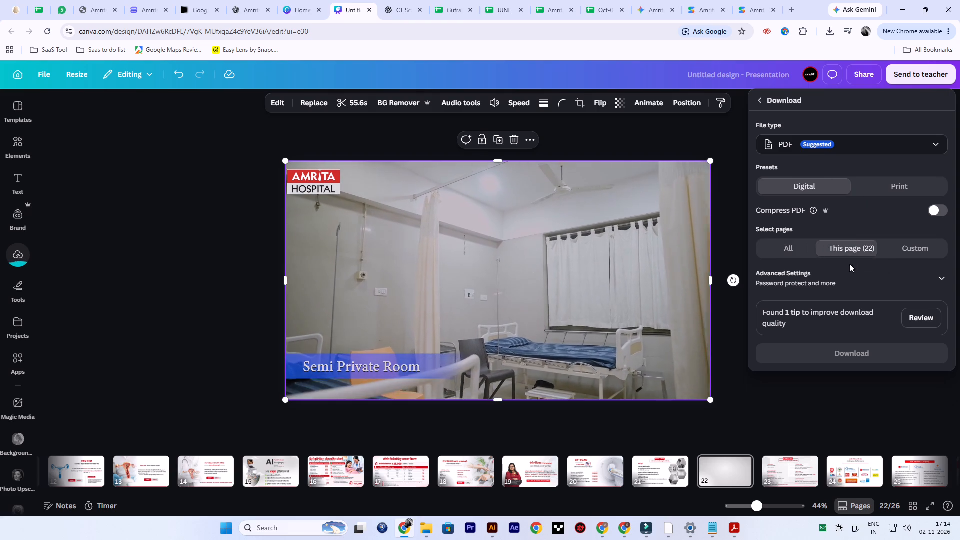
left_click(784, 249)
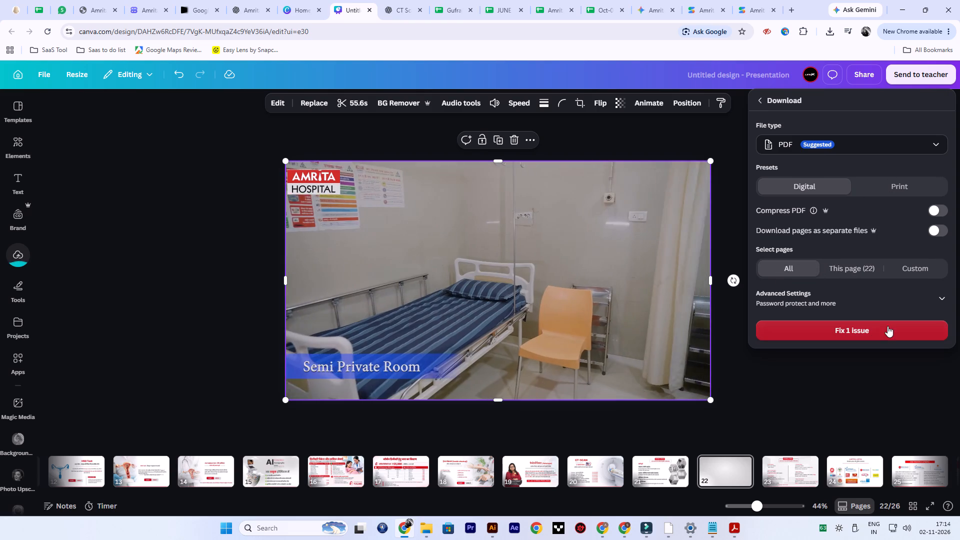
left_click(861, 330)
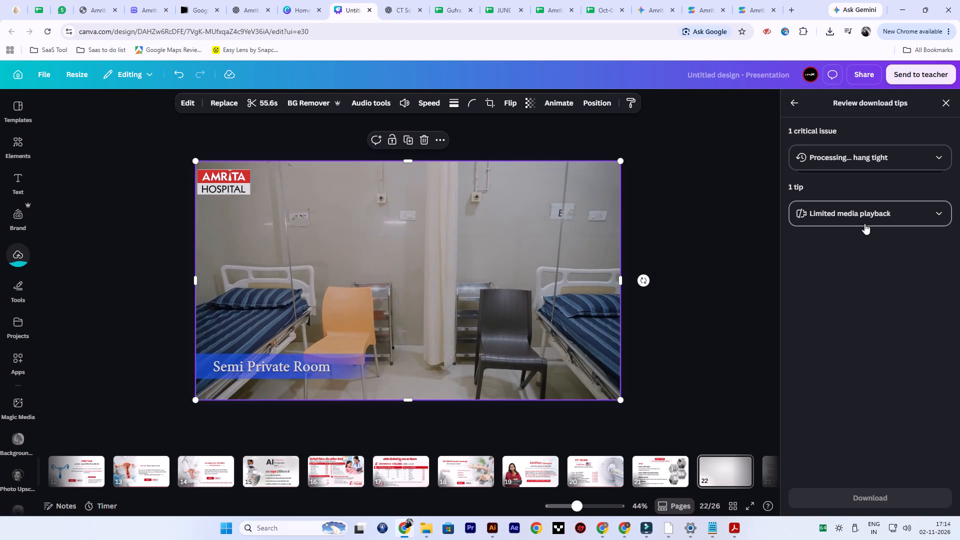
scroll(870, 183, "up", 4)
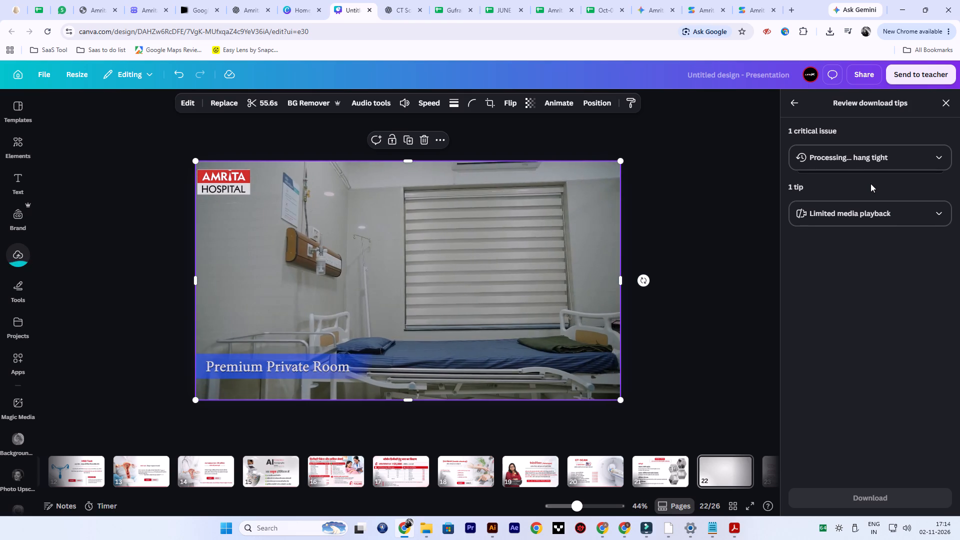
left_click(938, 156)
left_click(938, 309)
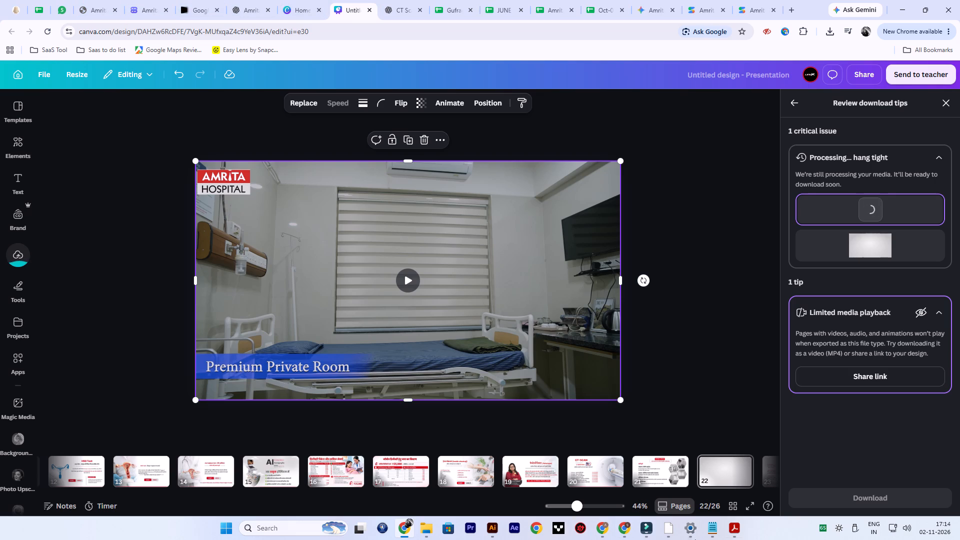
Switch to MyOperator in the other Chrome window and filter the call logs to missed calls.
left_click(623, 529)
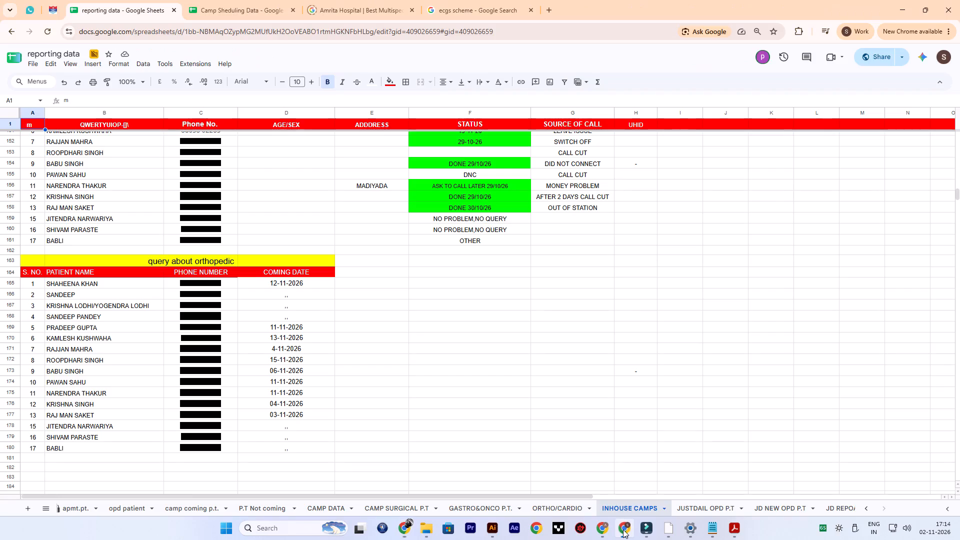
left_click(30, 14)
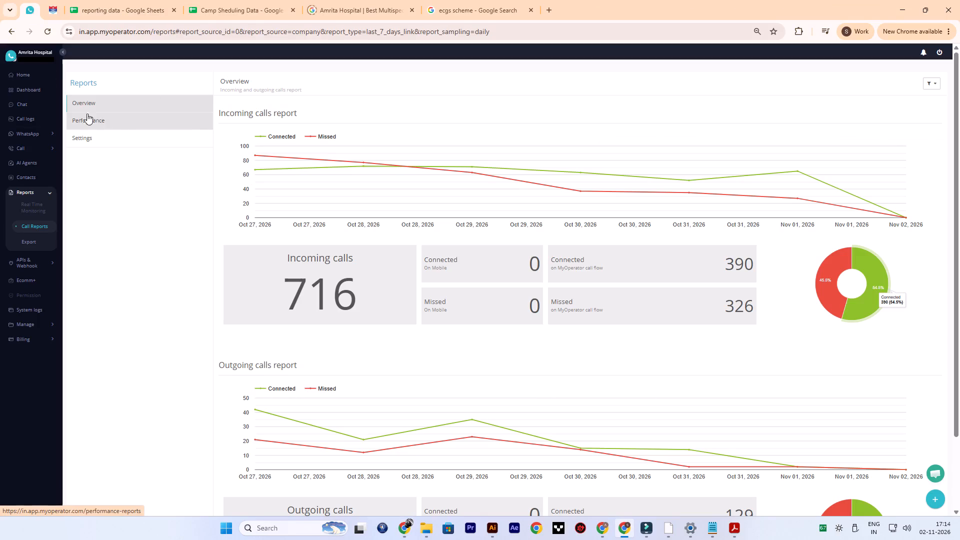
left_click(98, 99)
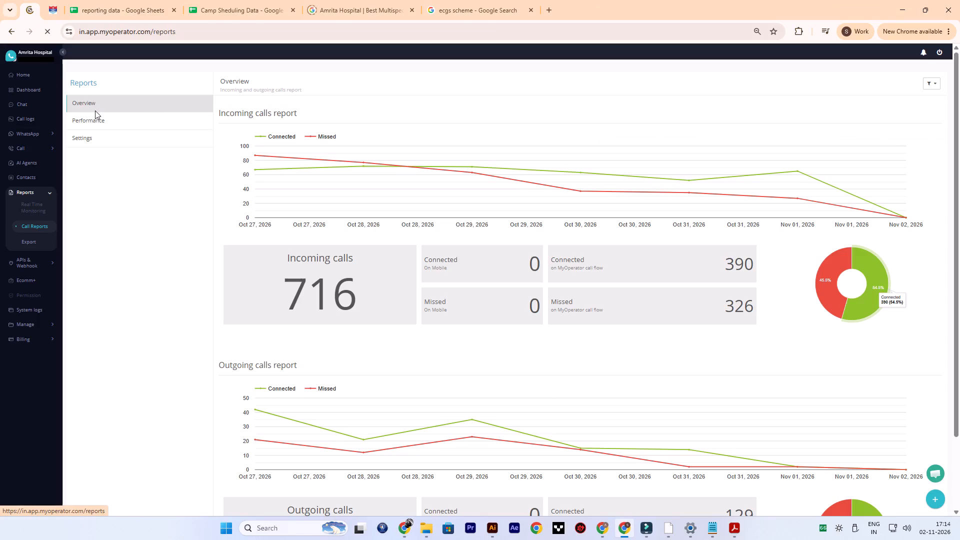
left_click(95, 110)
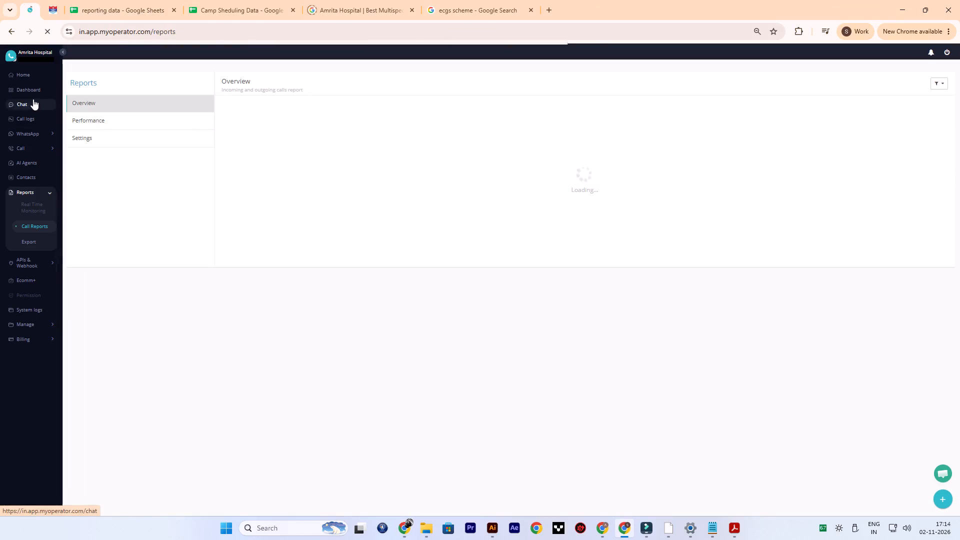
left_click(37, 122)
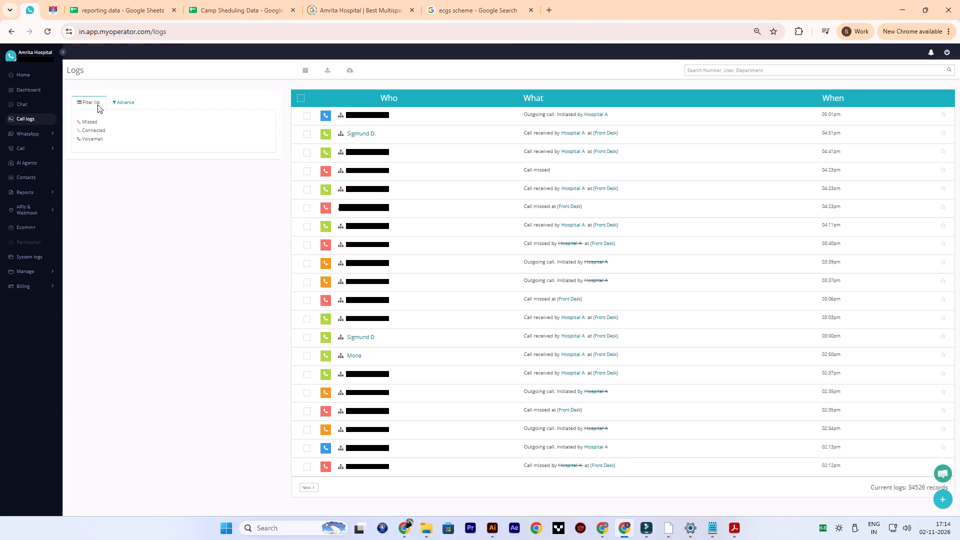
left_click(91, 120)
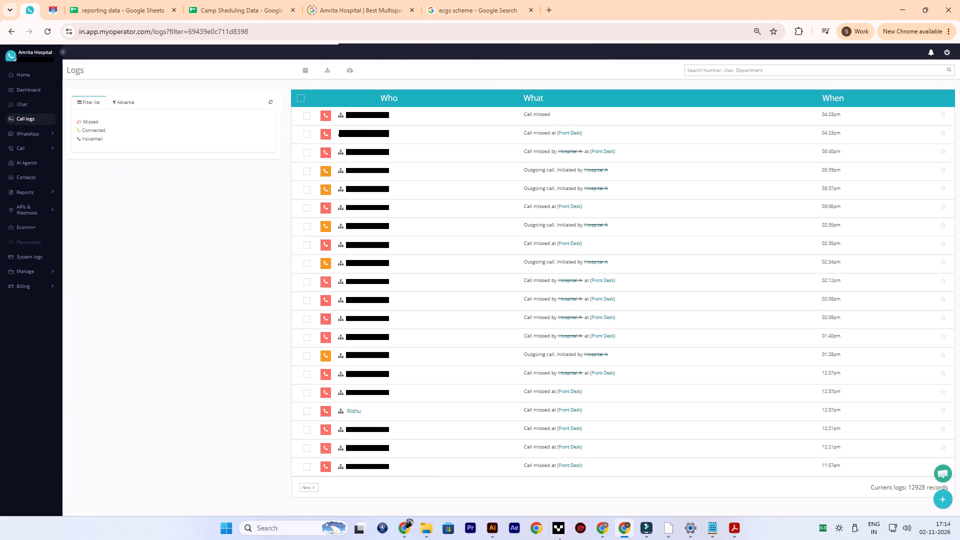
Go through the missed call logs from the first page to page 3.
scroll(560, 528, "down", 2)
scroll(396, 500, "down", 1)
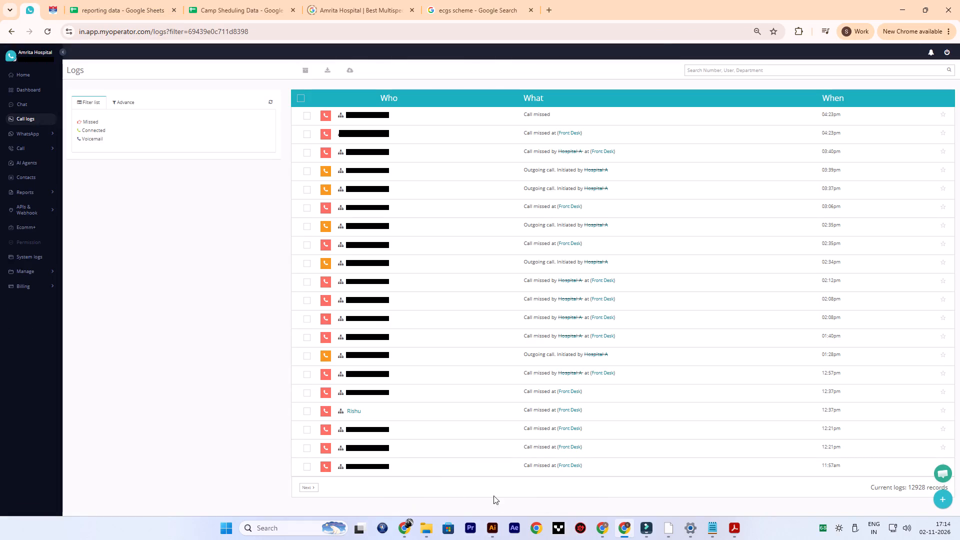
scroll(518, 495, "down", 1)
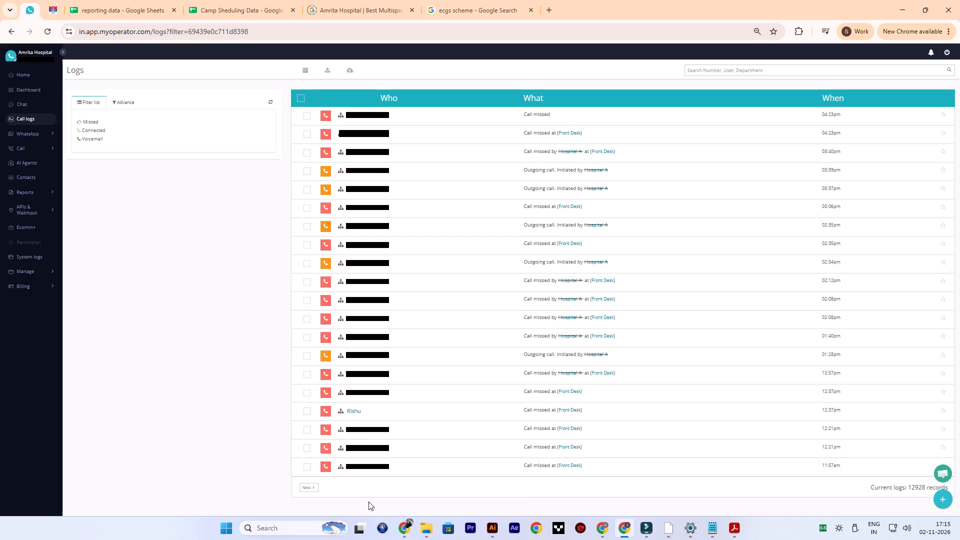
left_click(302, 485)
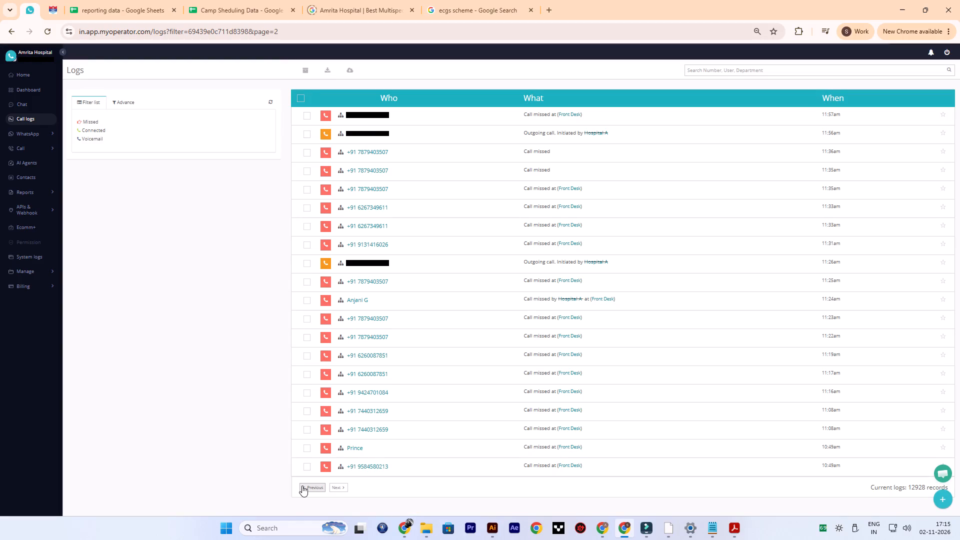
left_click(346, 489)
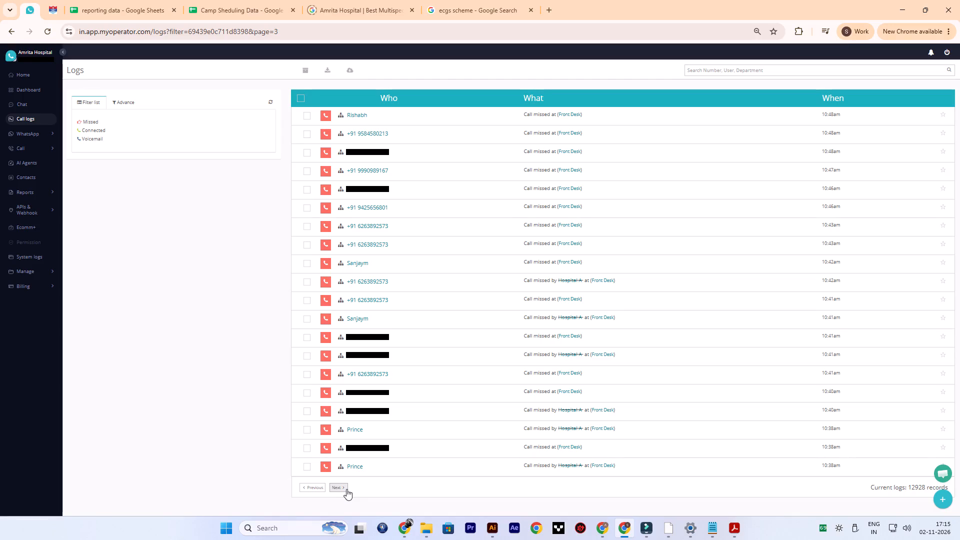
Continue through the missed call logs page by page from page 4 to page 9, examining the older entries.
left_click(346, 489)
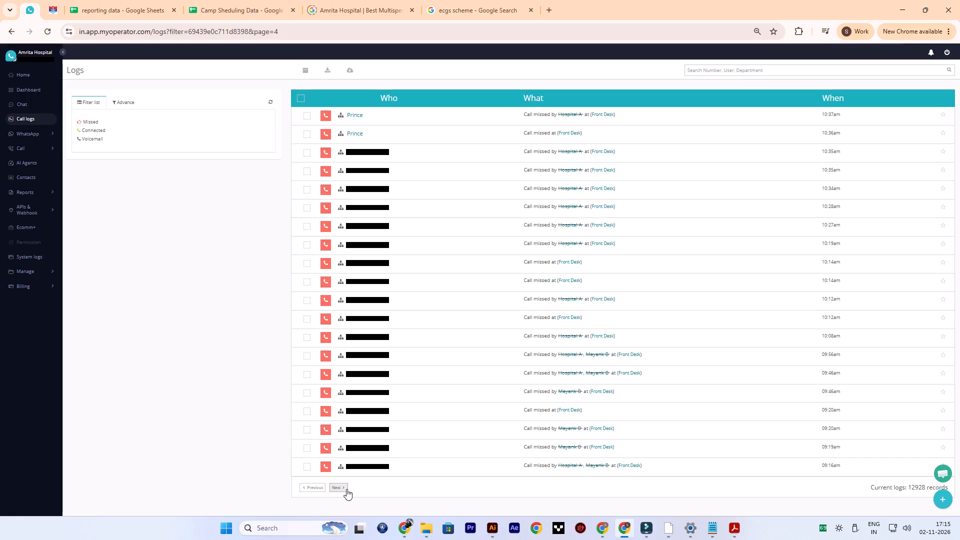
left_click(346, 489)
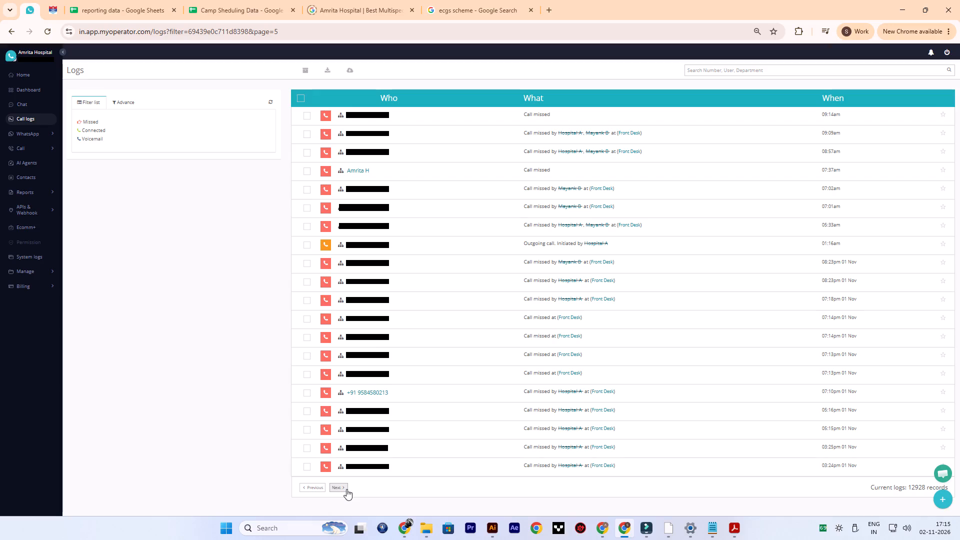
left_click(346, 489)
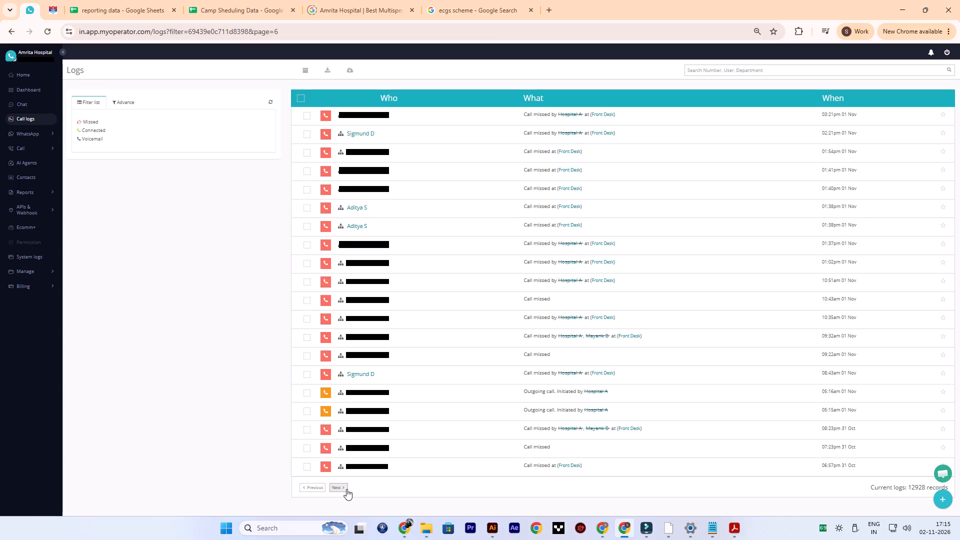
left_click(346, 489)
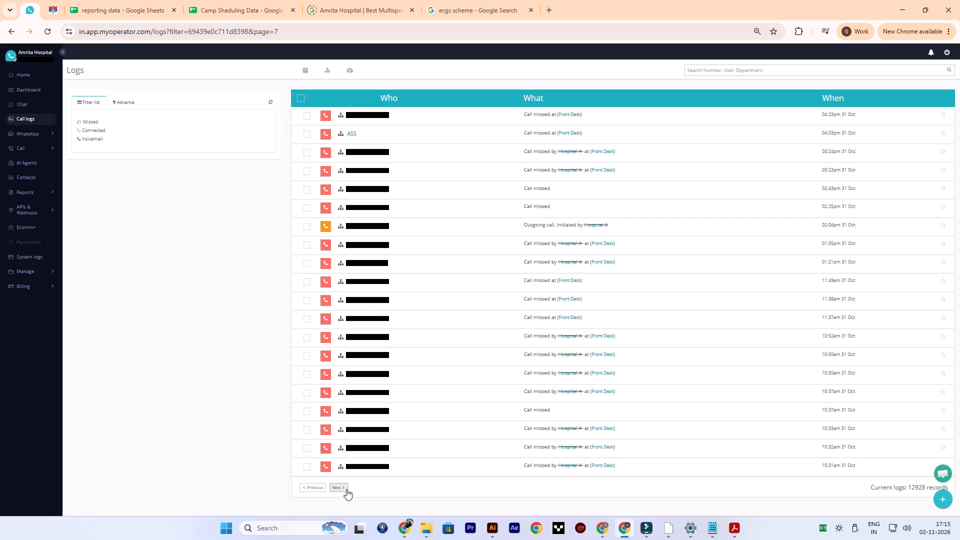
left_click(346, 489)
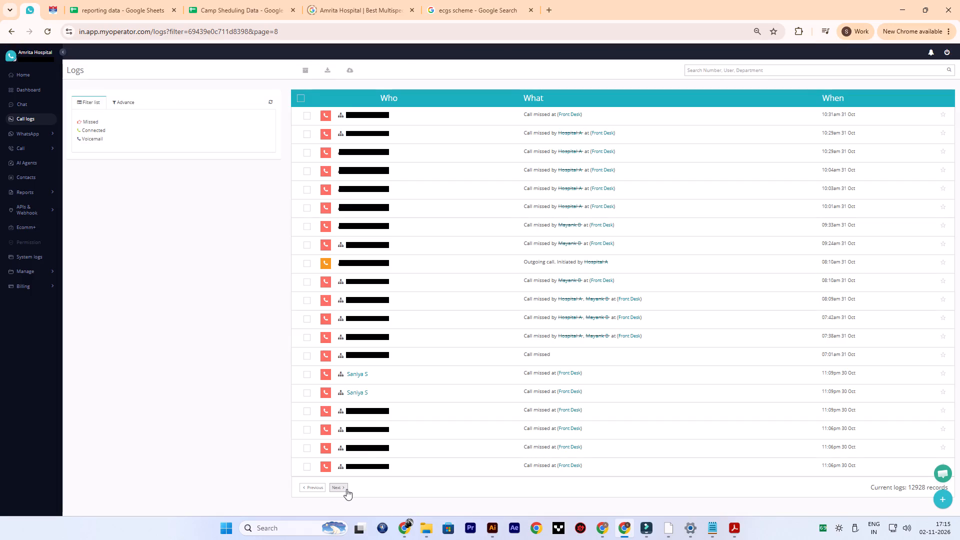
left_click(346, 489)
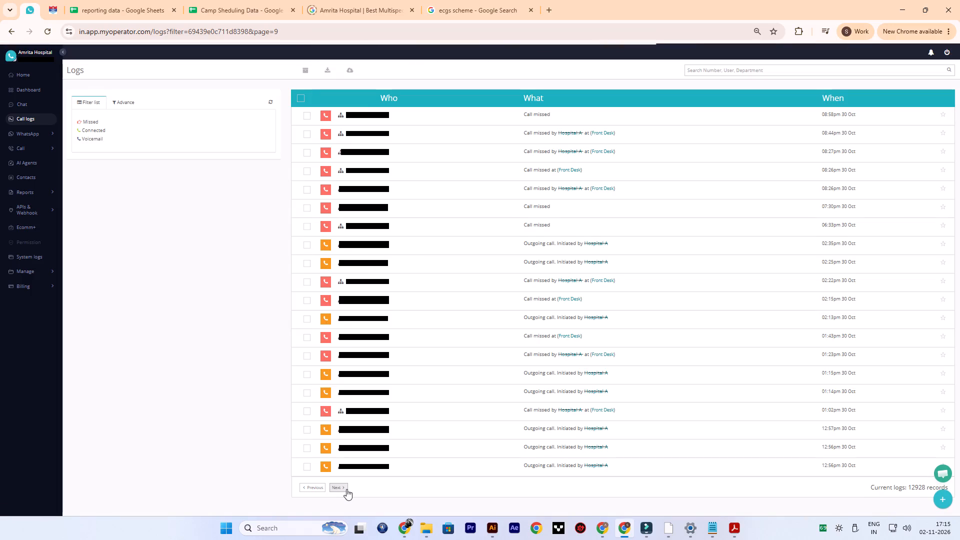
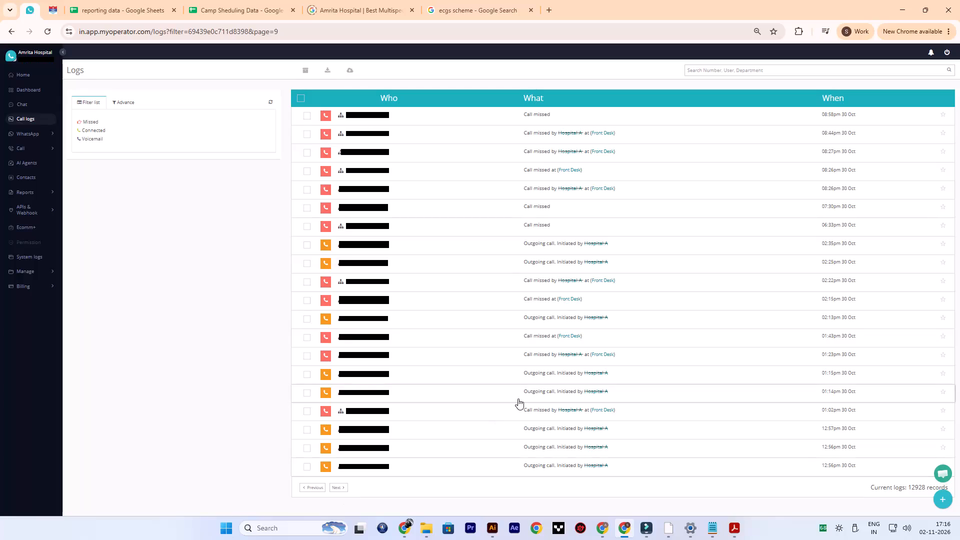
Switch to the Canva presentation in the other Chrome window and check the video upload's progress and the PDF download tips.
left_click(504, 0)
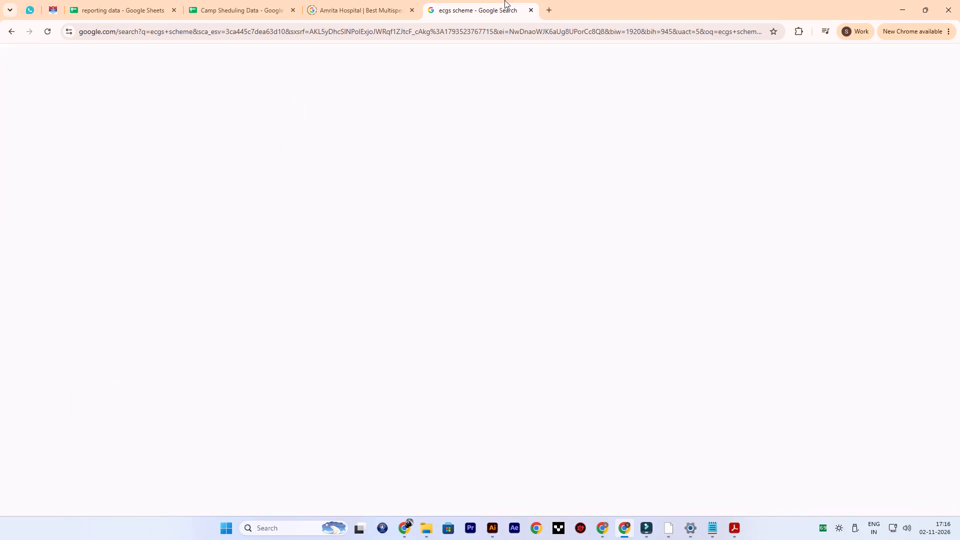
left_click(410, 529)
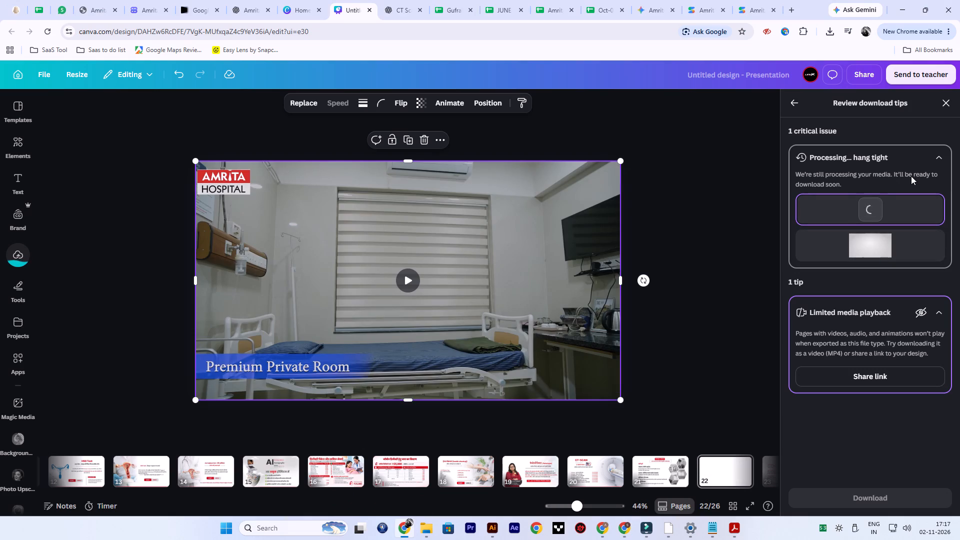
left_click(8, 260)
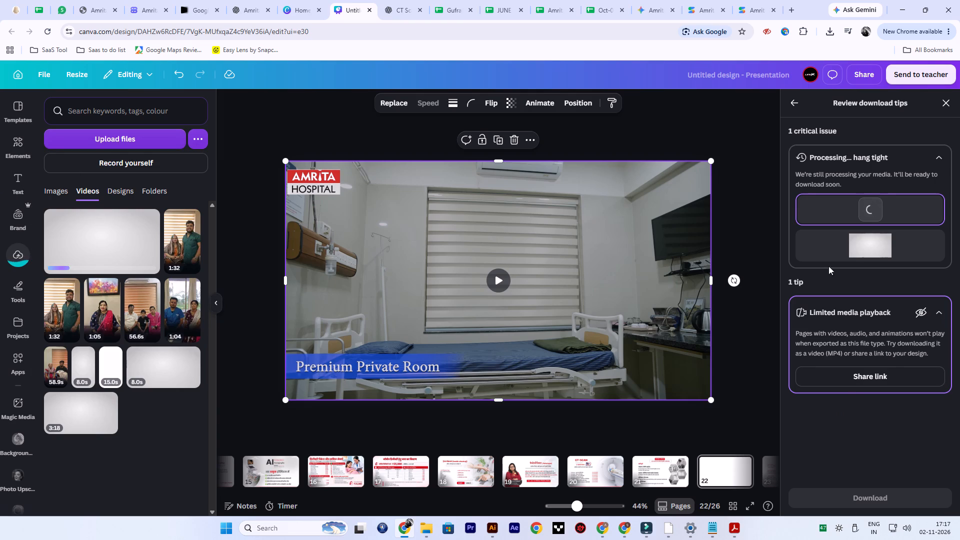
left_click(791, 105)
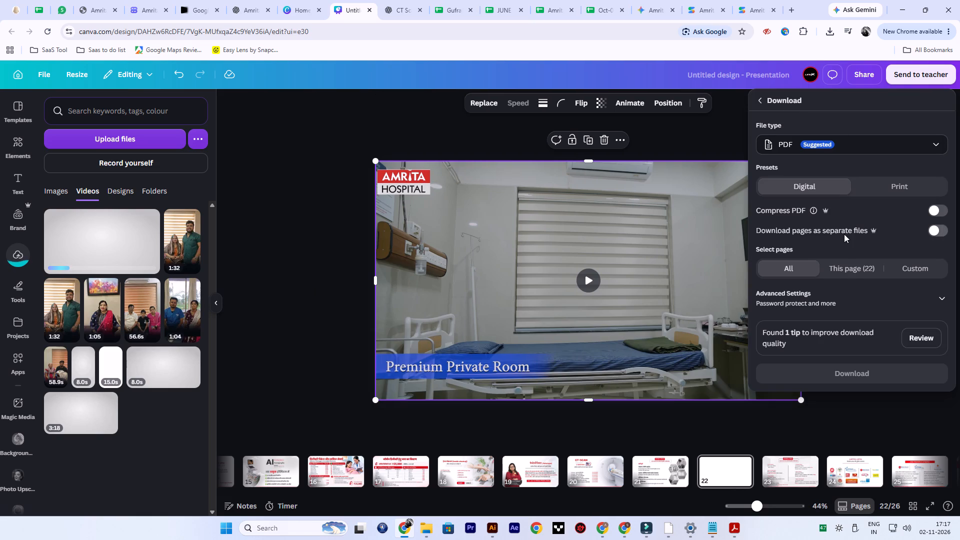
left_click(858, 333)
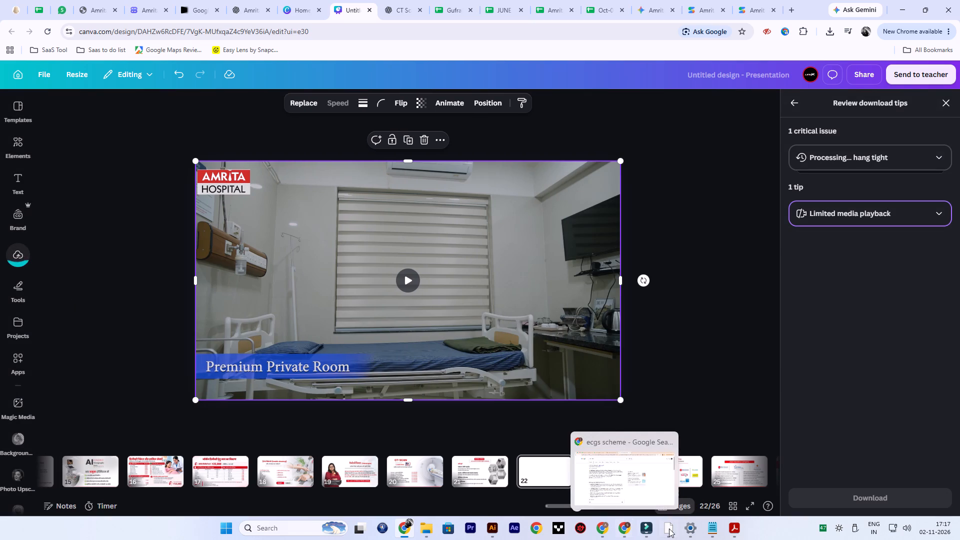
Switch to Wondershare Filmora, close the open project without saving it, and create a new 9:16 short video project.
left_click(650, 529)
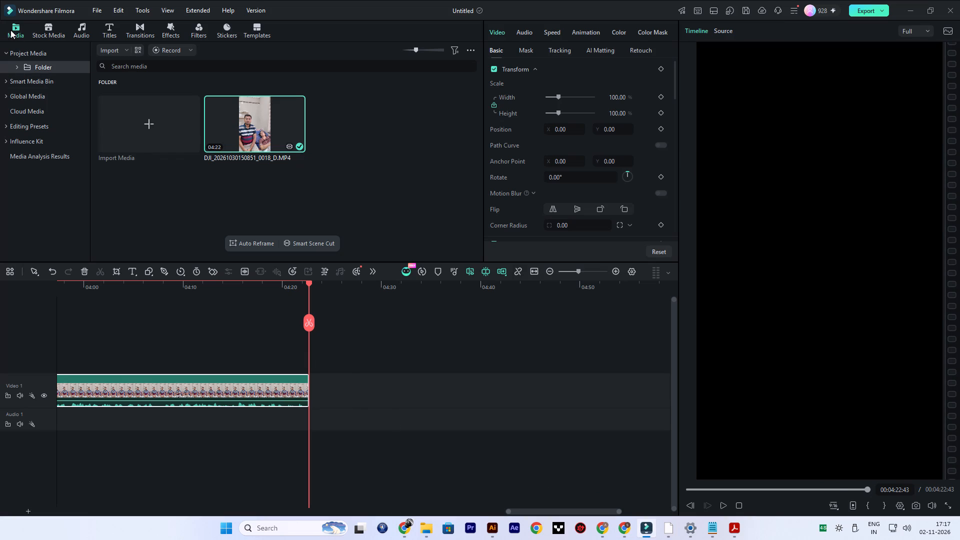
left_click(951, 8)
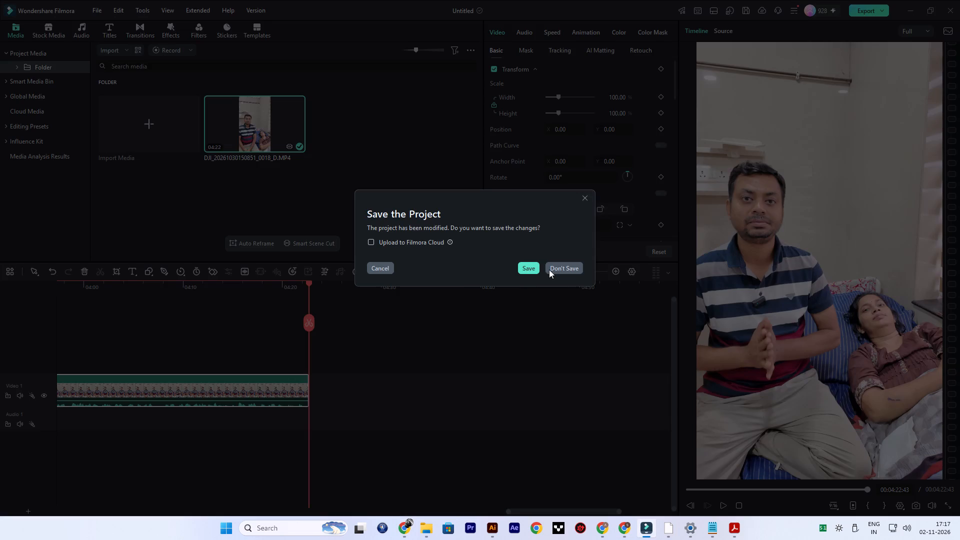
left_click(553, 264)
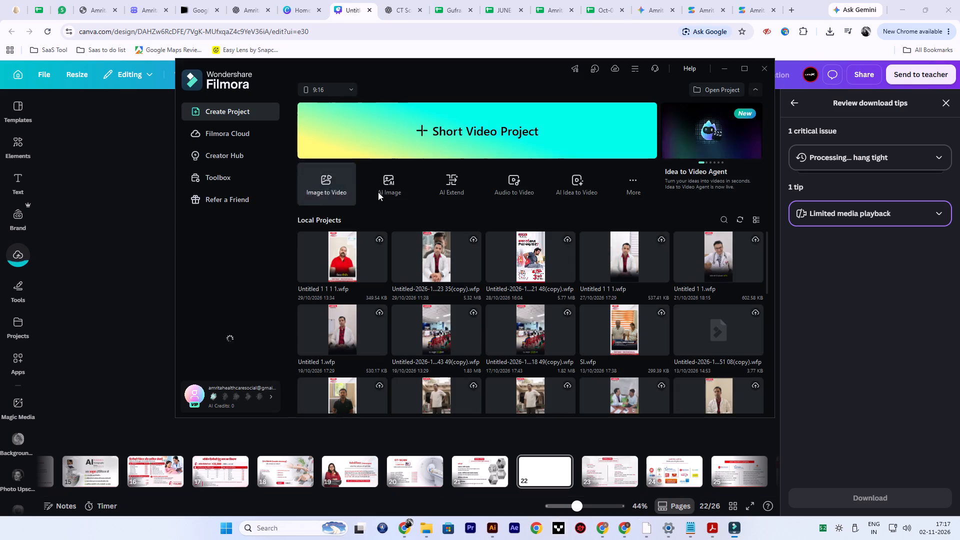
left_click(465, 136)
Bring the final 6 video from the final output folder into the new Filmora project's timeline.
left_click(427, 526)
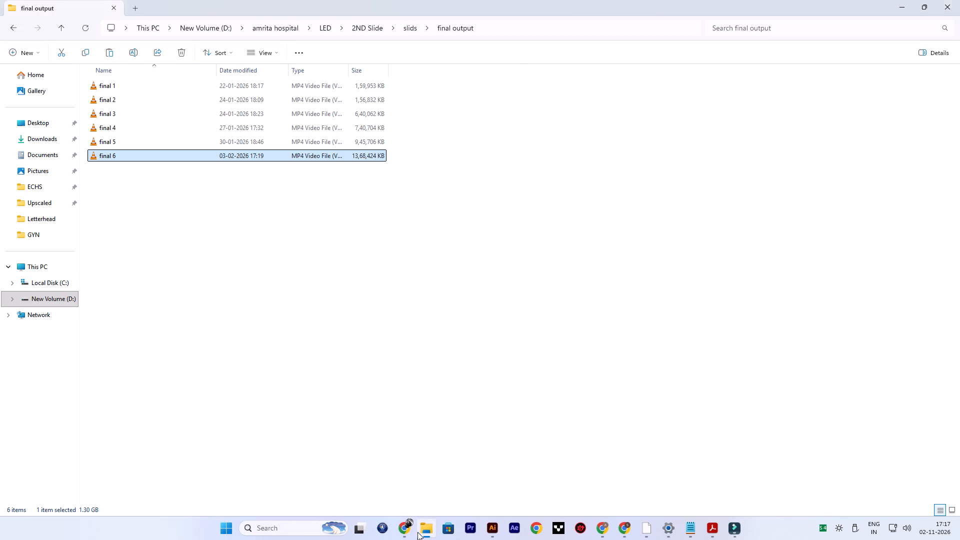
left_click_drag(124, 156, 732, 526)
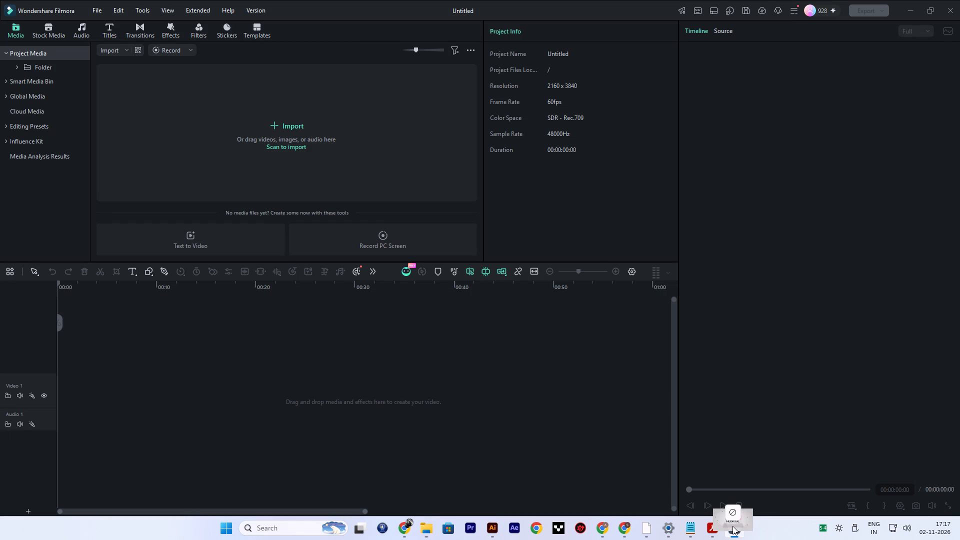
left_click_drag(732, 526, 190, 336)
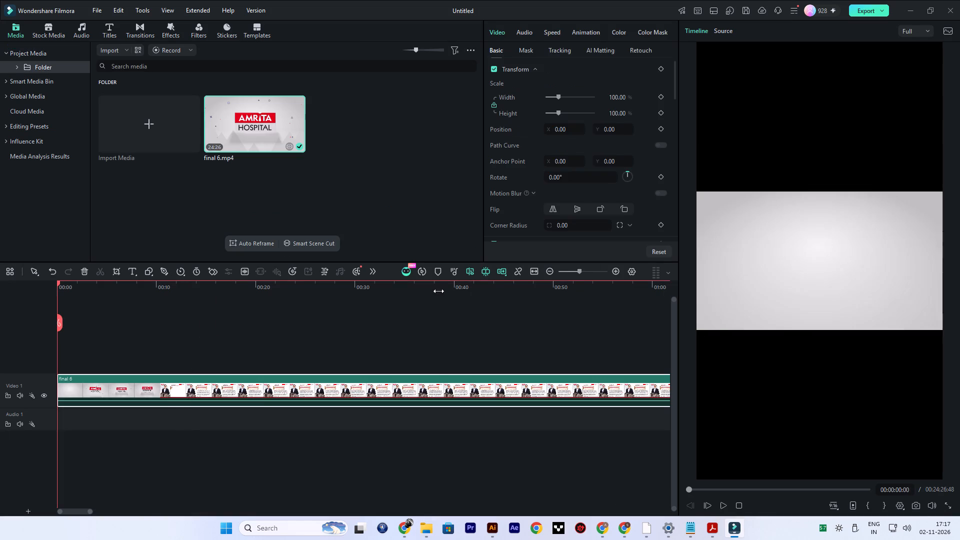
Split the final 6 clip at about 19:28, where the Semi Private Room sign shot begins, and delete everything before it.
scroll(439, 318, "down", 13, "ctrl")
scroll(573, 344, "down", 12, "ctrl")
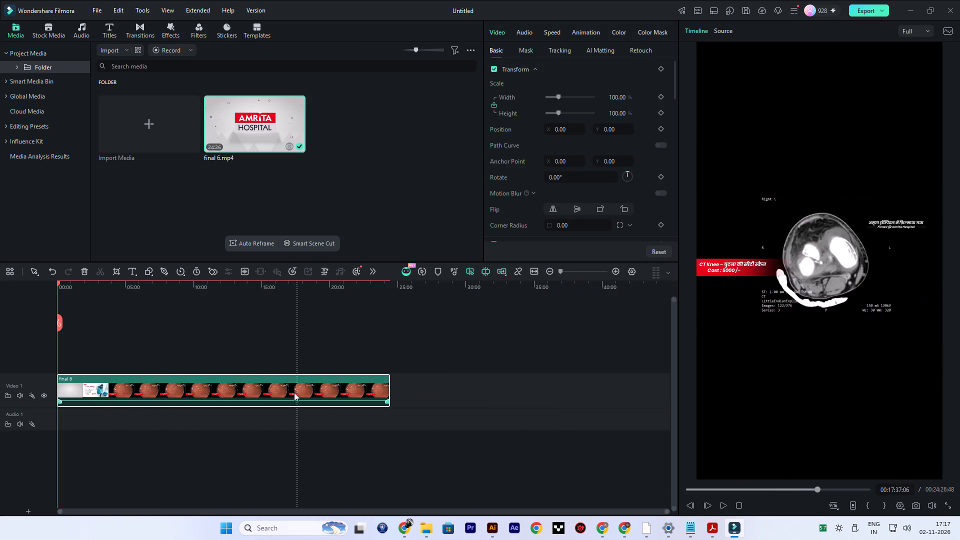
scroll(252, 370, "up", 4, "ctrl")
left_click(561, 283)
left_click_drag(560, 282, 630, 300)
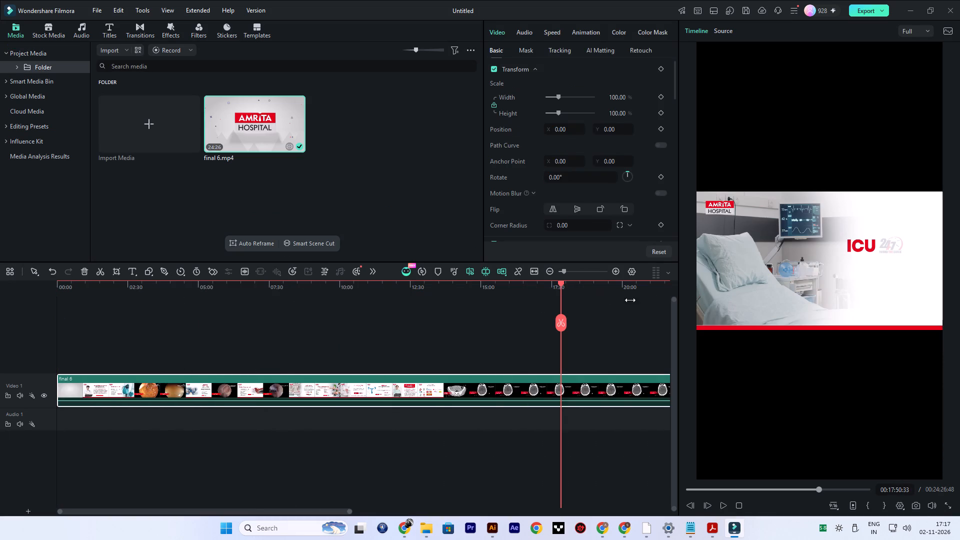
left_click_drag(630, 300, 603, 302)
left_click_drag(560, 283, 525, 289)
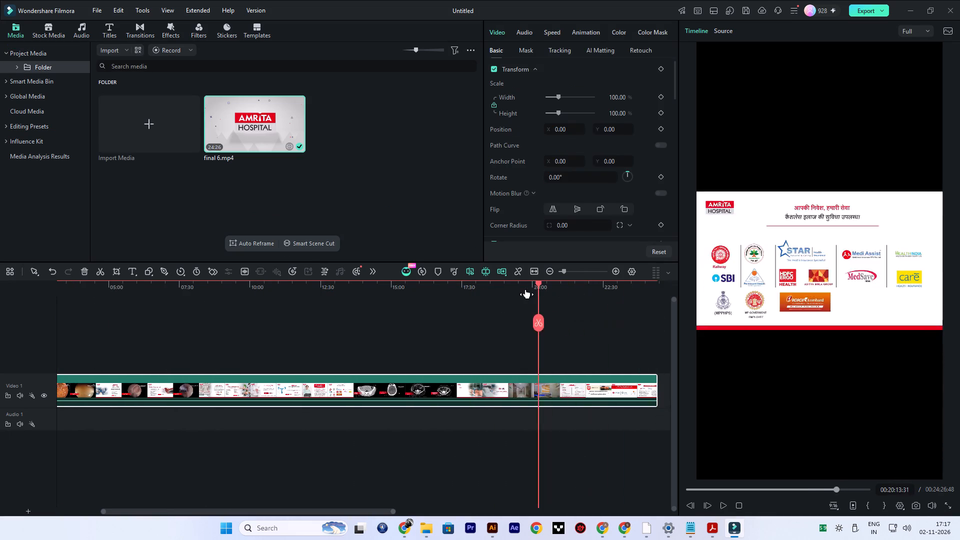
left_click_drag(525, 289, 519, 290)
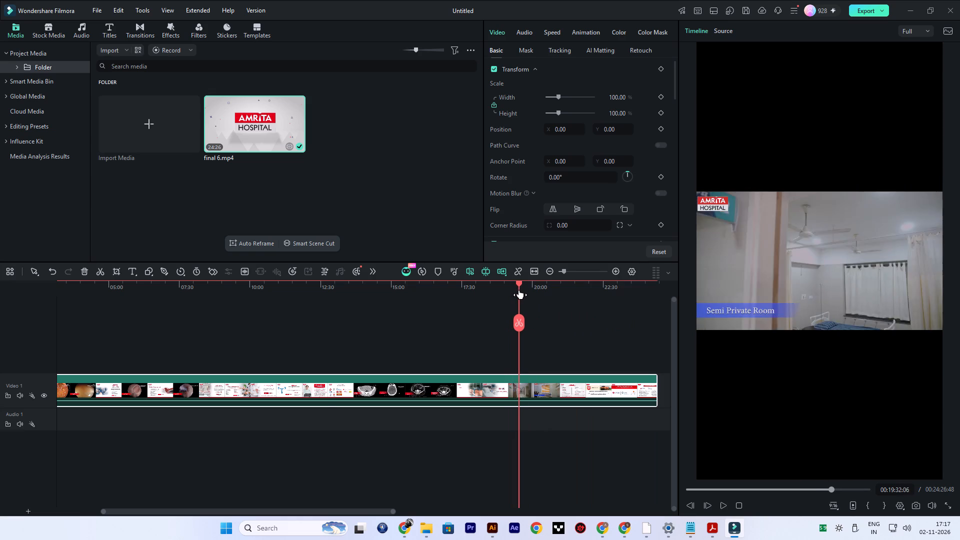
left_click_drag(519, 290, 519, 290)
scroll(576, 351, "up", 20, "ctrl")
scroll(576, 351, "up", 4, "ctrl")
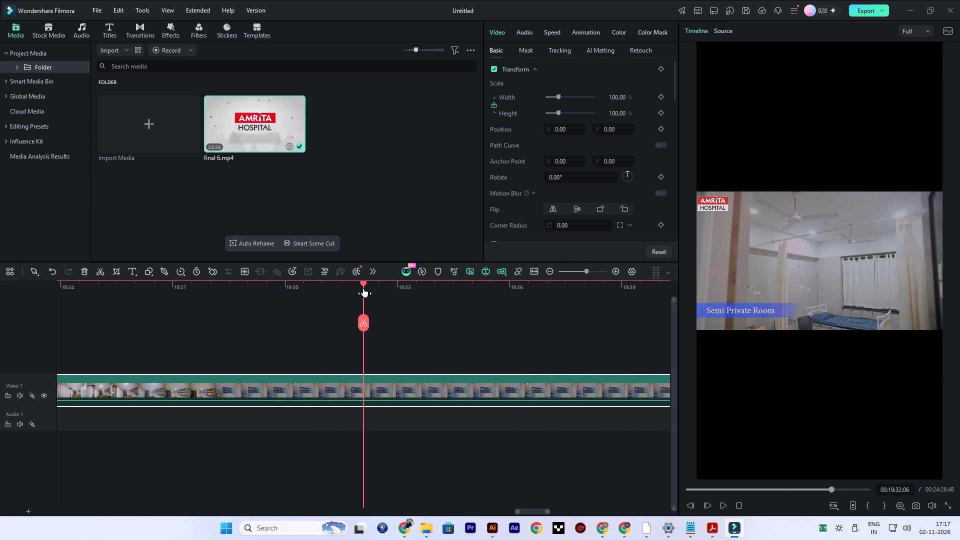
left_click_drag(363, 283, 211, 299)
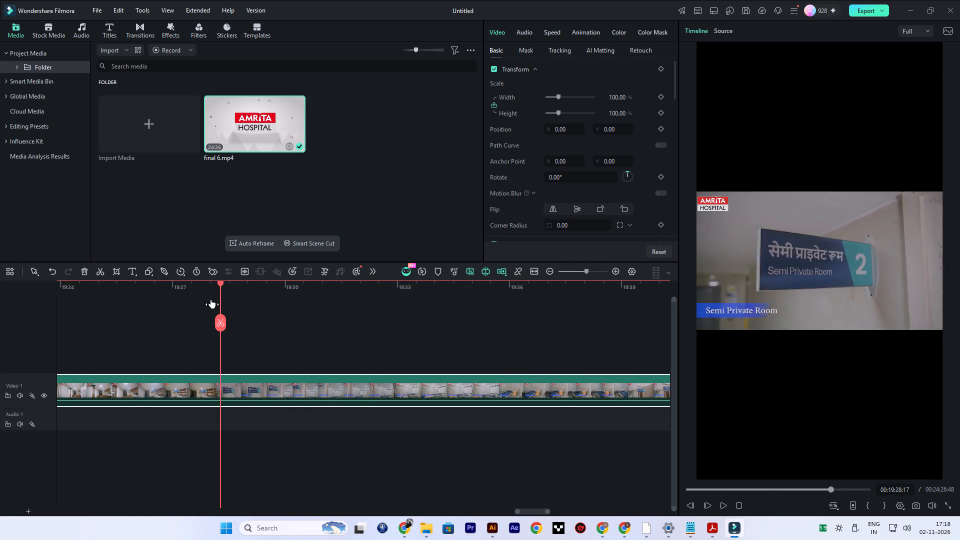
left_click_drag(211, 299, 215, 300)
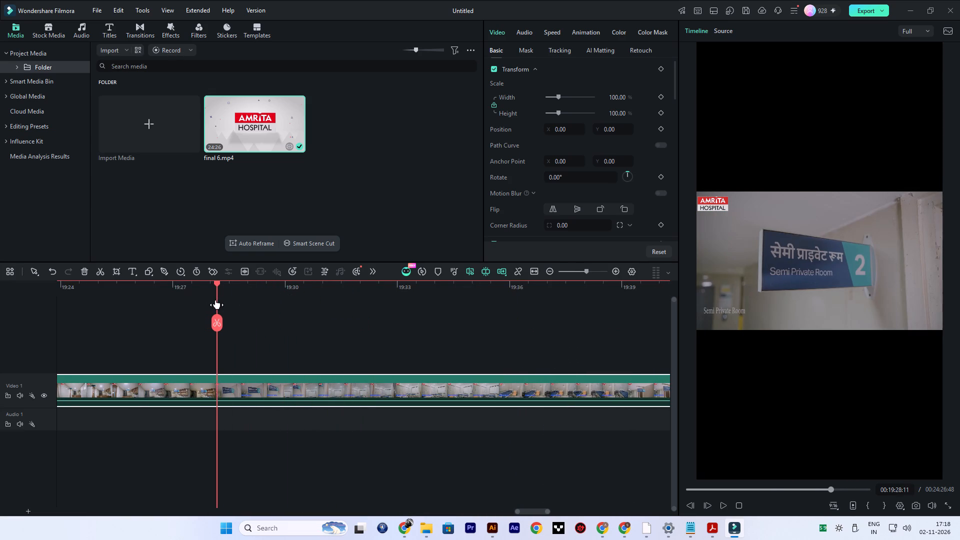
left_click_drag(215, 300, 213, 300)
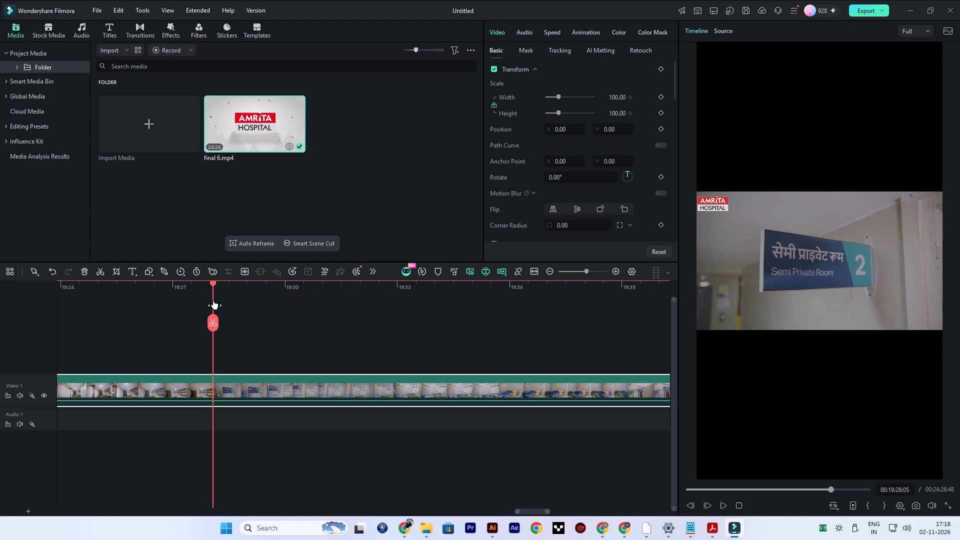
left_click_drag(213, 300, 214, 300)
left_click(215, 321)
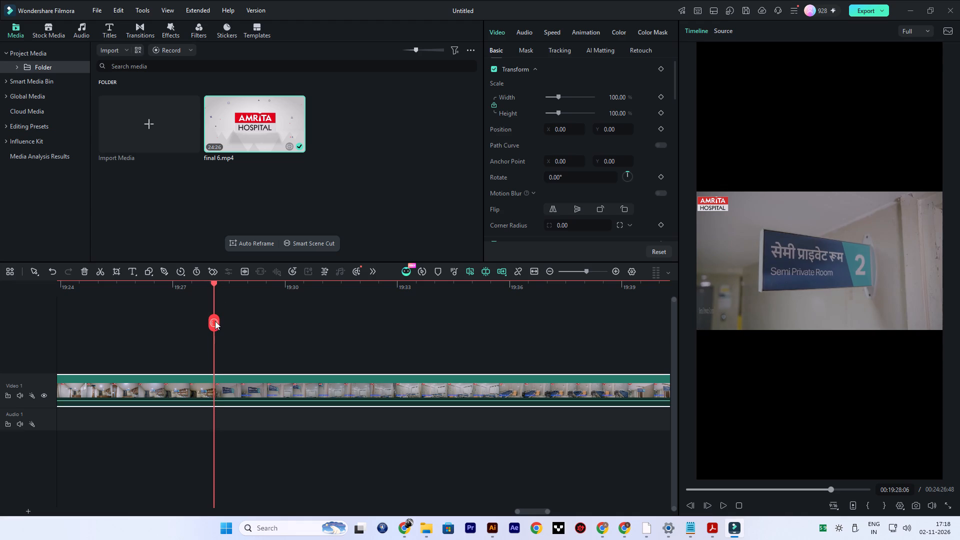
left_click(183, 381)
key("Delete")
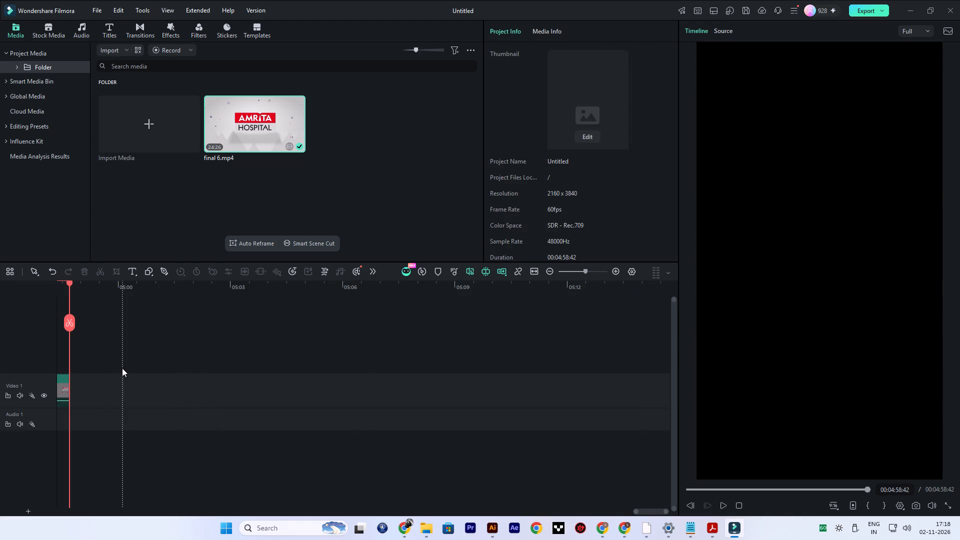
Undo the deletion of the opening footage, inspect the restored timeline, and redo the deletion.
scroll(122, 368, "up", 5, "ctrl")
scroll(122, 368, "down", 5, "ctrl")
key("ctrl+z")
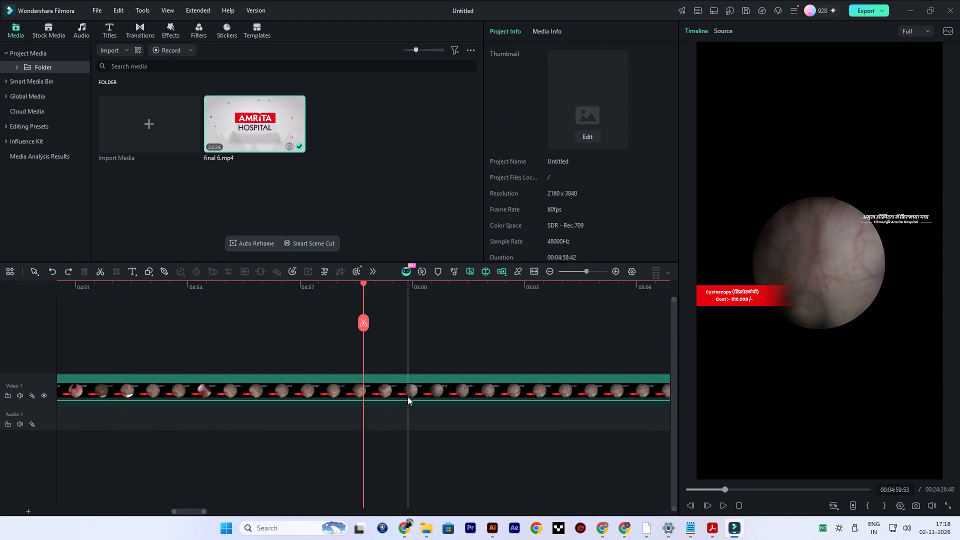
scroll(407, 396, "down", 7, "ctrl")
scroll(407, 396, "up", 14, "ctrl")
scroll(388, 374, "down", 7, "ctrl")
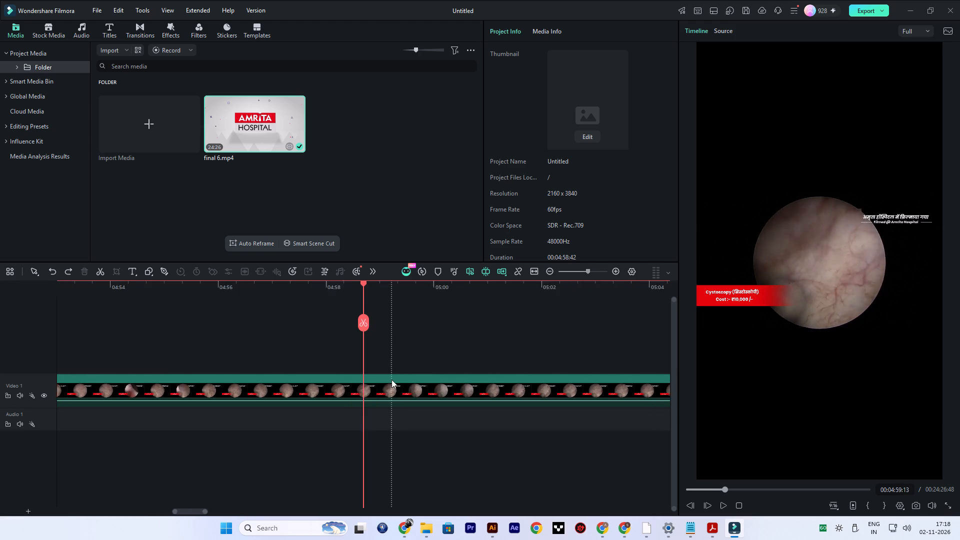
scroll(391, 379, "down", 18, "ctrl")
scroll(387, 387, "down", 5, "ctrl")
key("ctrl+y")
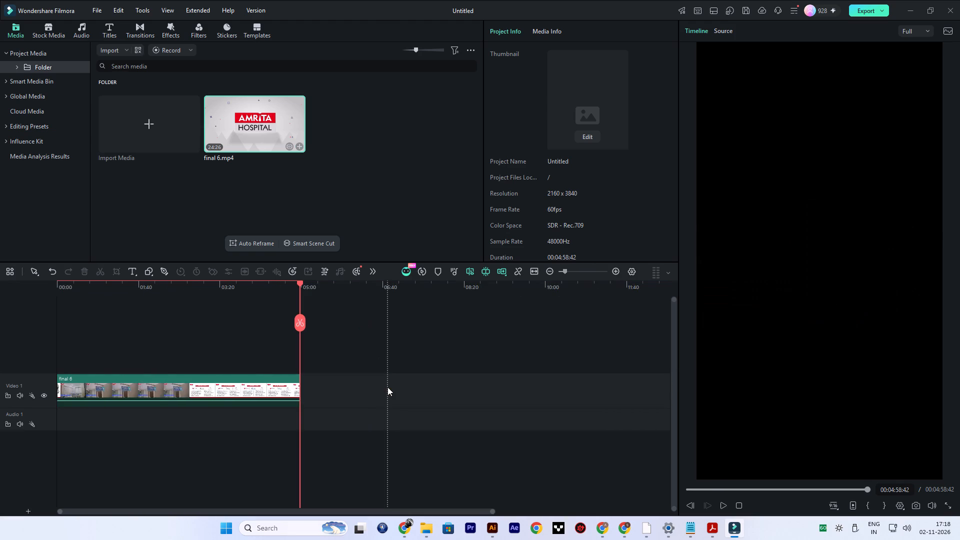
Split the remaining clip at about 00:55, in the Private Room shot before the Rooms & Price slide, and delete everything after it.
left_click_drag(300, 282, 0, 378)
key("space")
scroll(120, 316, "up", 10, "ctrl")
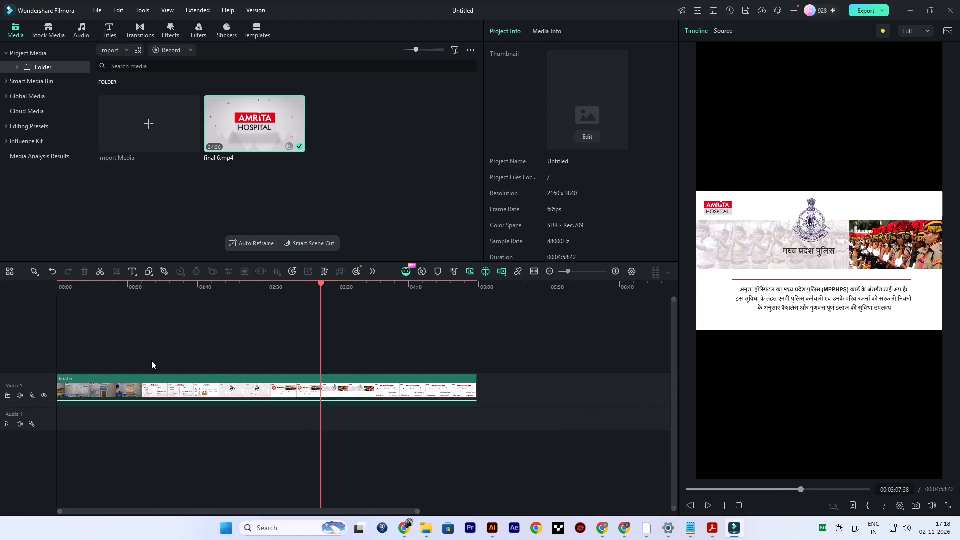
scroll(151, 360, "up", 6, "ctrl")
key("space")
left_click_drag(370, 283, 118, 342)
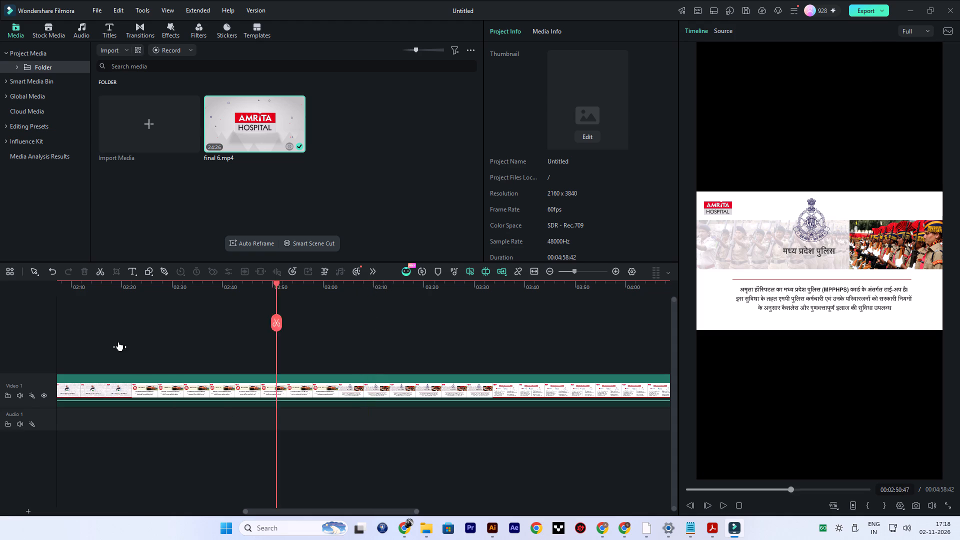
left_click_drag(118, 342, 353, 347)
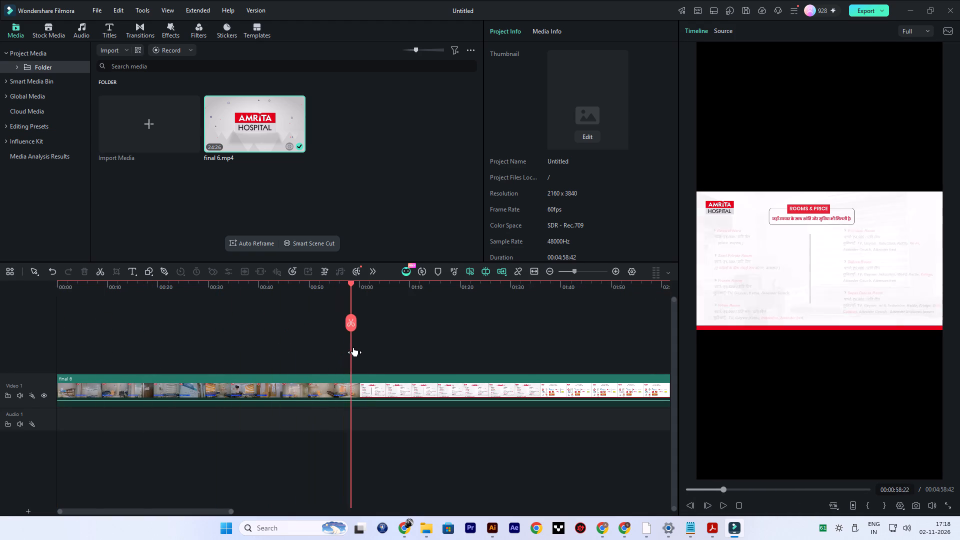
left_click_drag(353, 347, 339, 347)
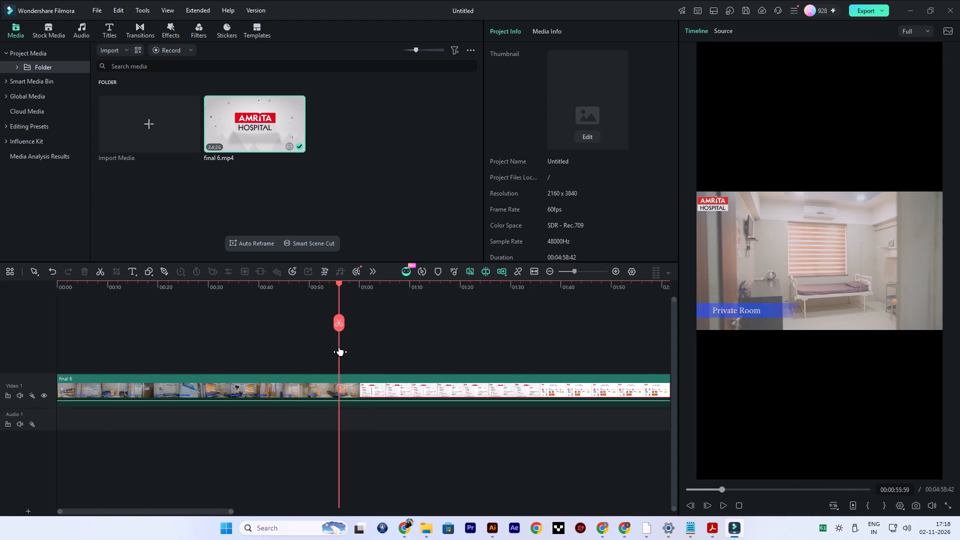
left_click_drag(339, 347, 339, 346)
left_click_drag(339, 346, 336, 346)
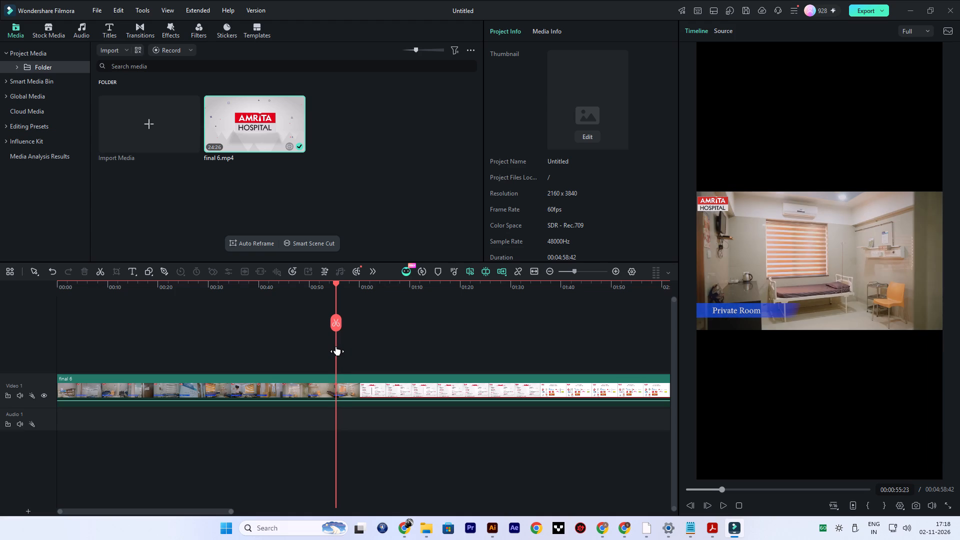
left_click_drag(336, 346, 358, 347)
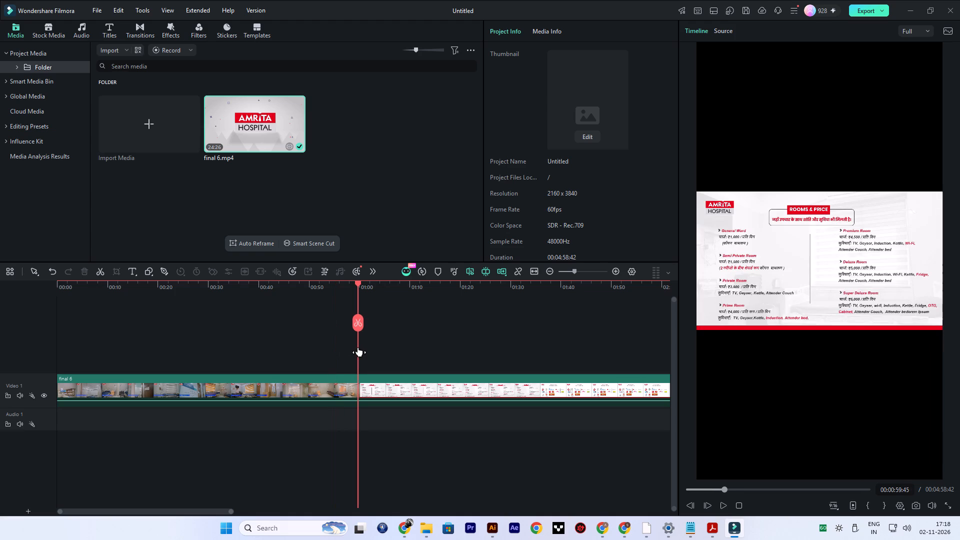
left_click_drag(358, 347, 337, 348)
left_click(339, 325)
left_click(393, 372)
left_click(391, 389)
key("Delete")
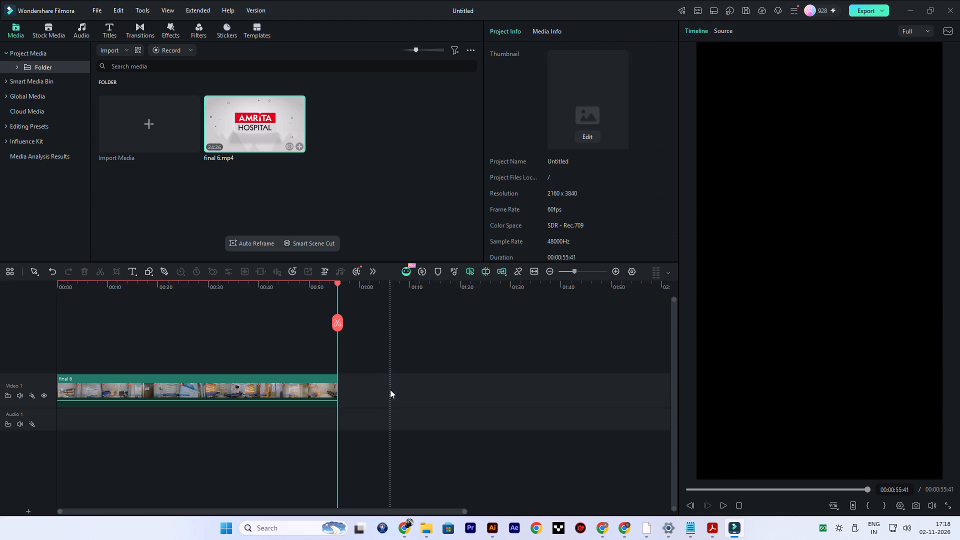
Review the local MP4 export settings for the trimmed room clip and check the Canva presentation's page 22 in Chrome.
left_click(872, 9)
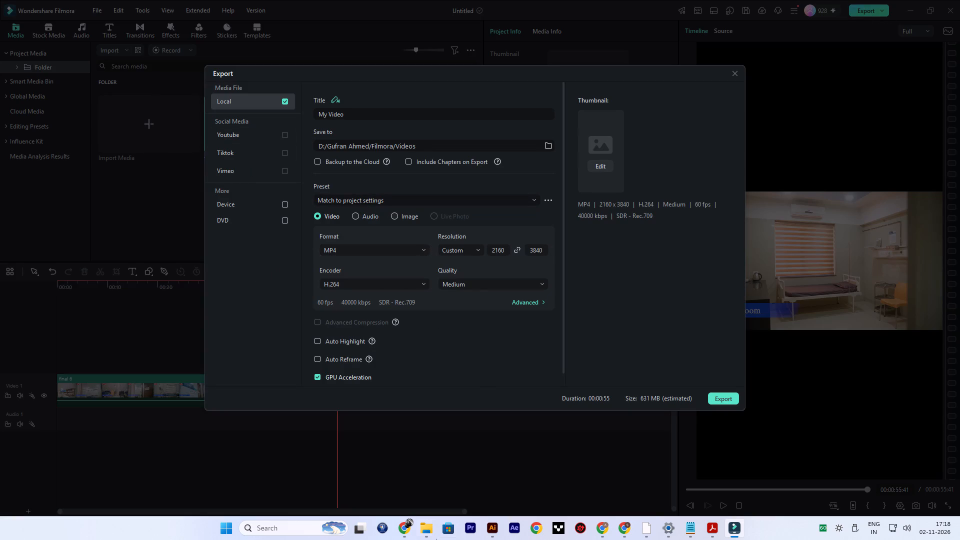
left_click(405, 526)
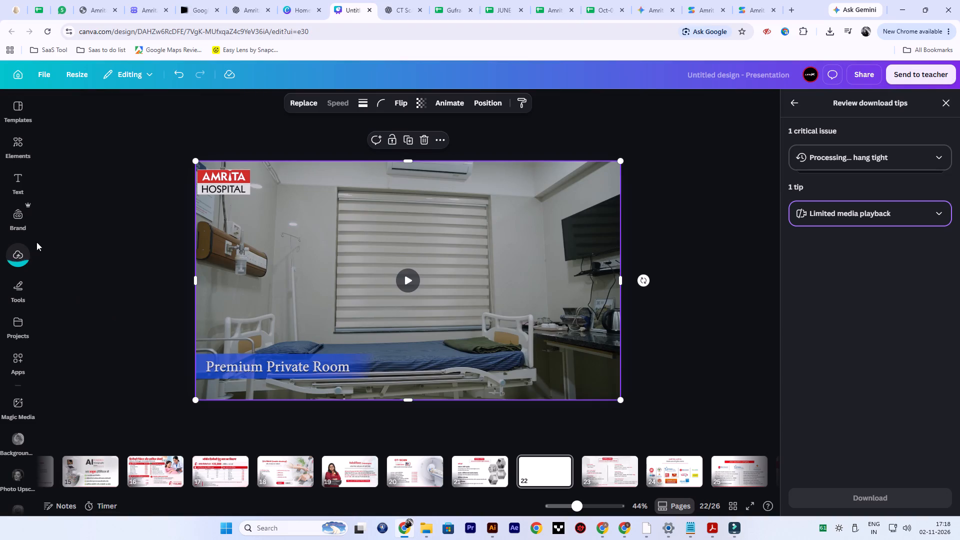
left_click(736, 526)
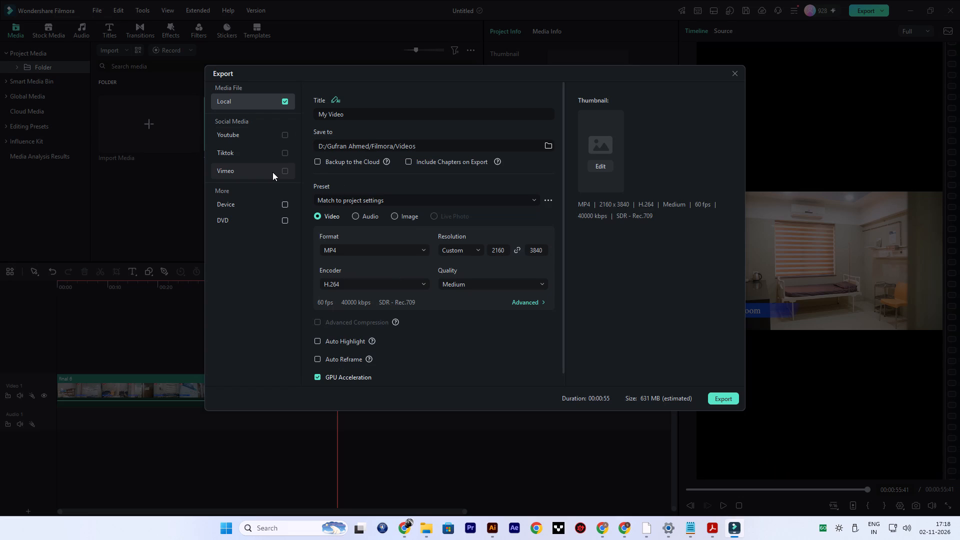
scroll(461, 348, "down", 4)
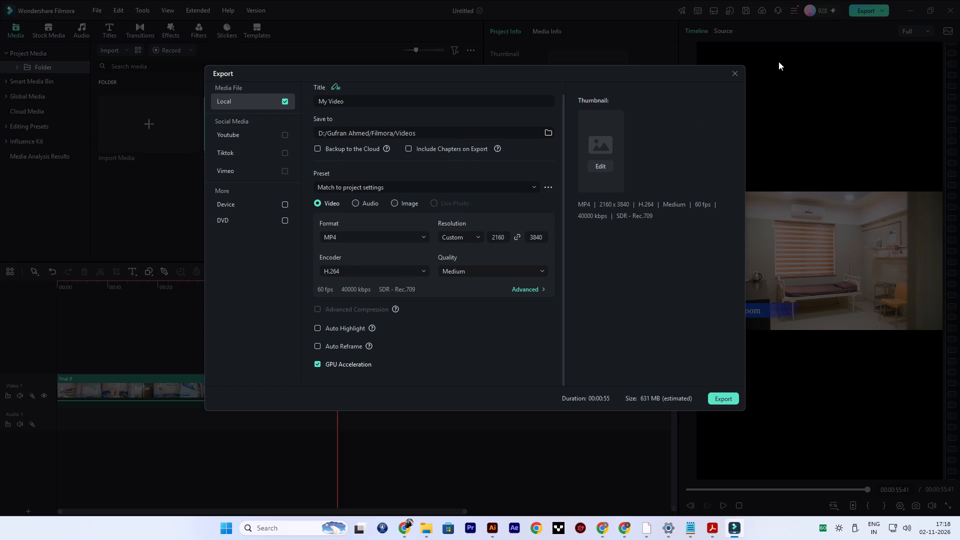
left_click(735, 66)
left_click(736, 77)
Inspect the Device export settings and the thumbnail editor, leaving both without exporting.
left_click(883, 9)
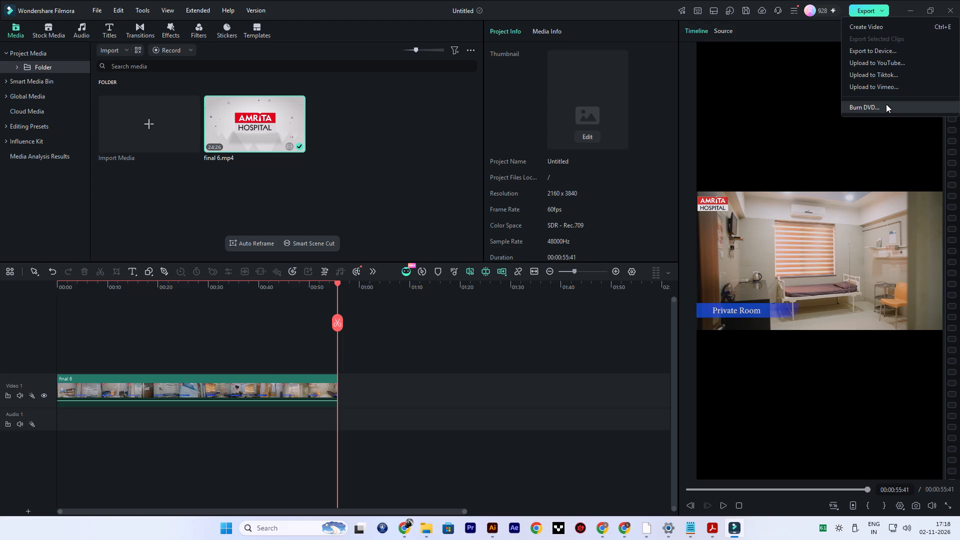
left_click(882, 52)
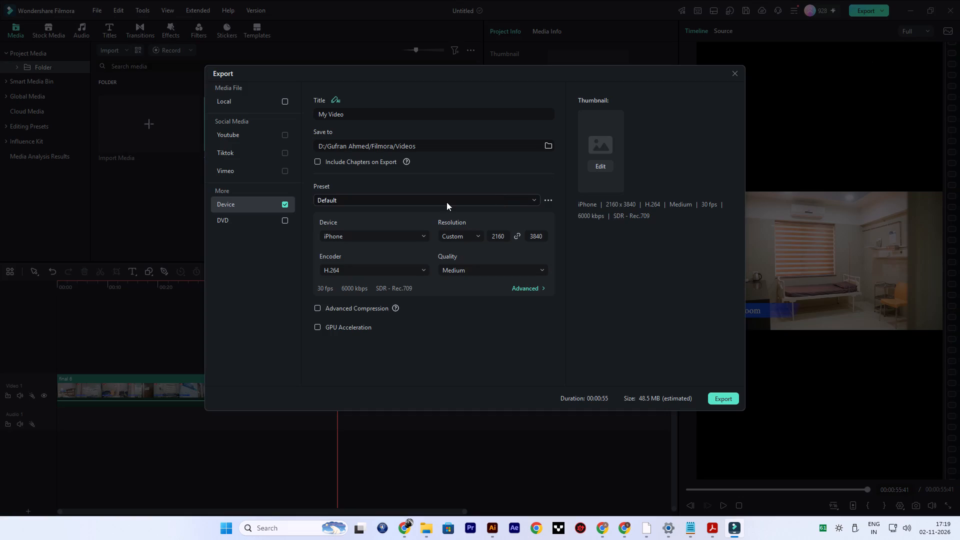
left_click(601, 162)
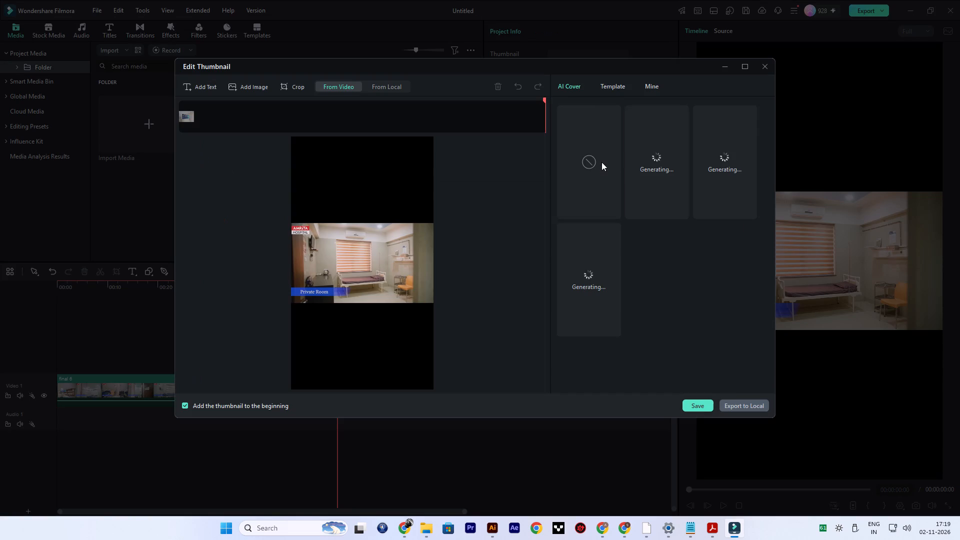
left_click(761, 68)
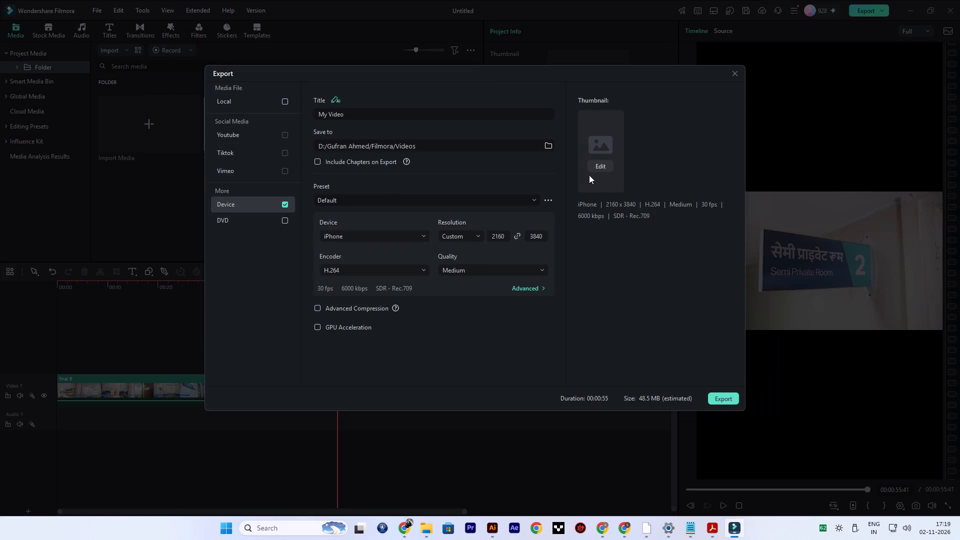
left_click(594, 209)
left_click(740, 74)
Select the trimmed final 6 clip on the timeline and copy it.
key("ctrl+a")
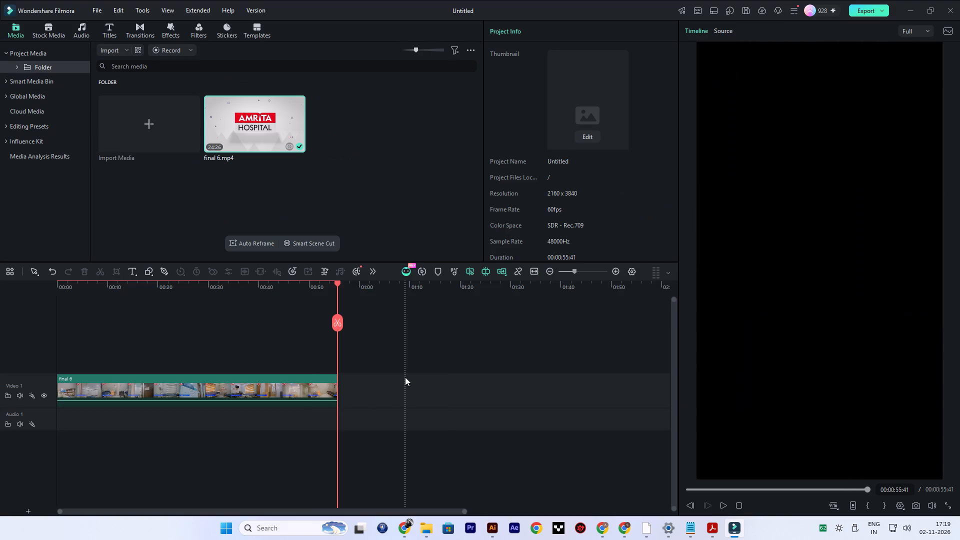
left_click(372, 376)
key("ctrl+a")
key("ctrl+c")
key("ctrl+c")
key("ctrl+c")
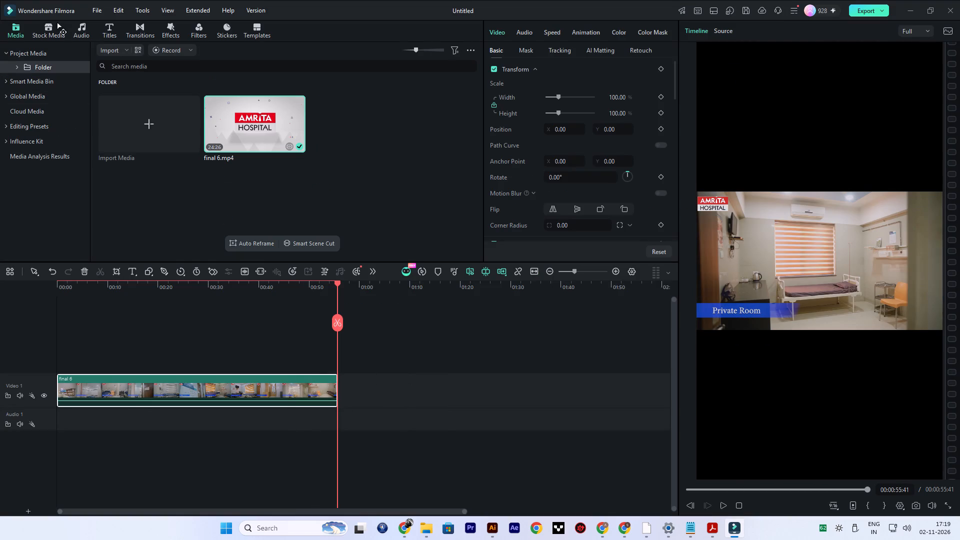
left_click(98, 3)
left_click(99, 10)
Examine the preset, resolution and quality options in the Device export settings, and close them without exporting.
left_click(878, 10)
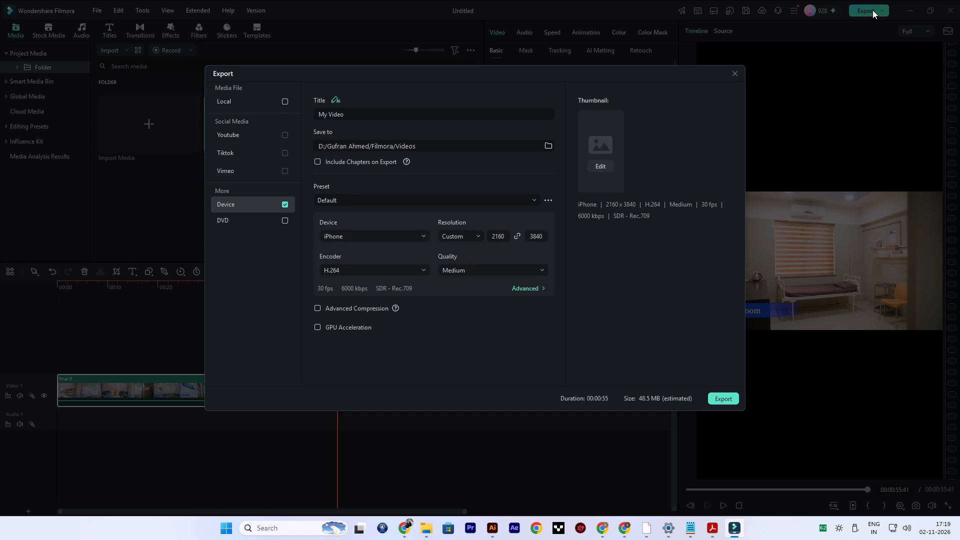
left_click(467, 202)
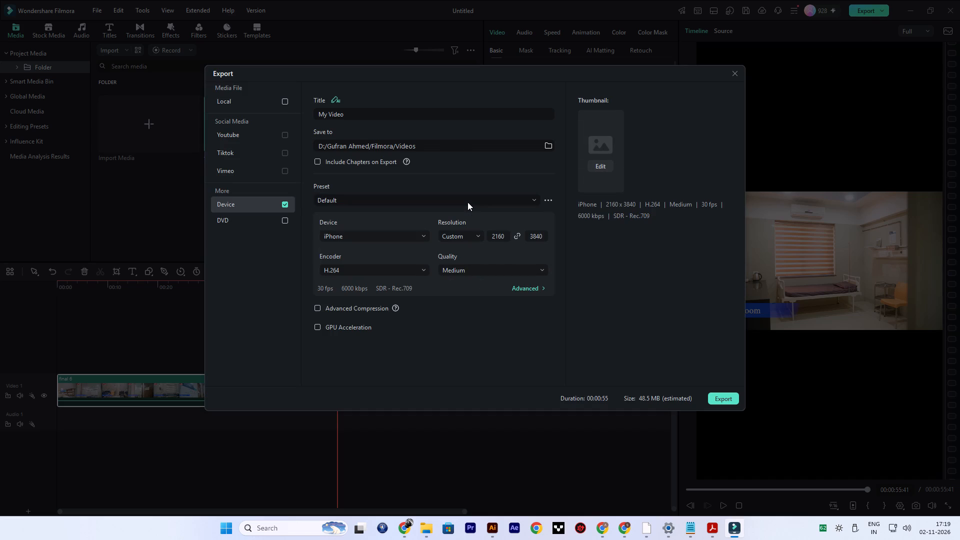
left_click(467, 202)
left_click(465, 235)
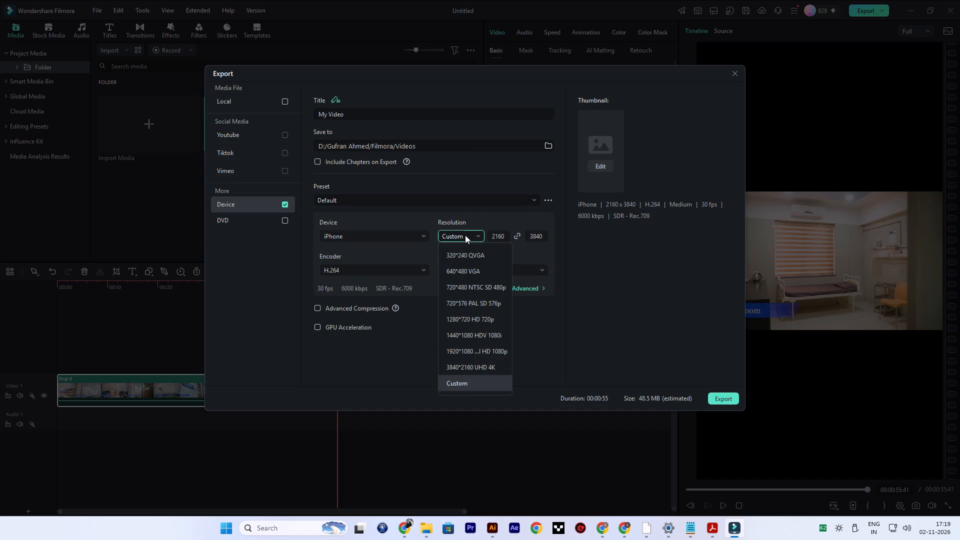
left_click(465, 235)
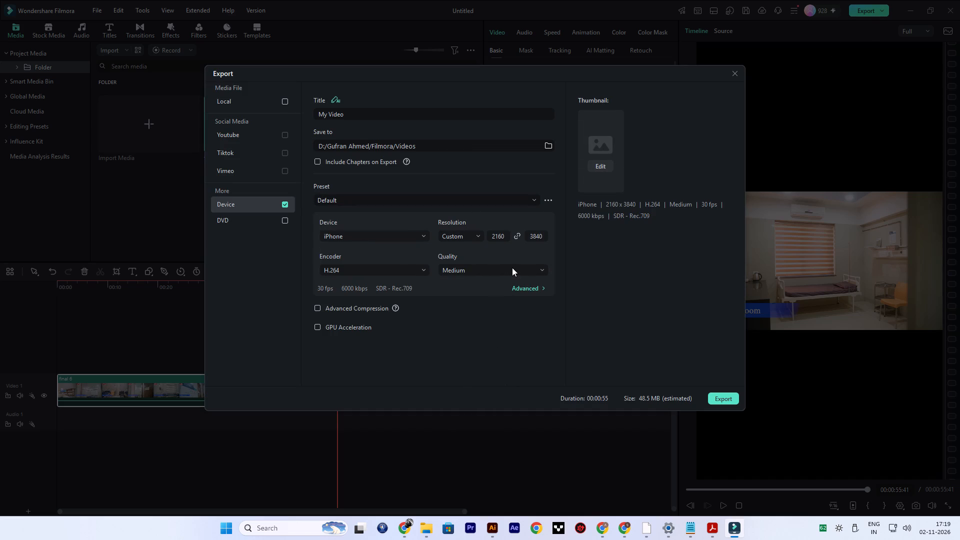
left_click(512, 267)
left_click(488, 302)
left_click(735, 73)
Preview the trimmed clip at full screen and in the editor, and view the playback quality options.
left_click(945, 503)
key("space")
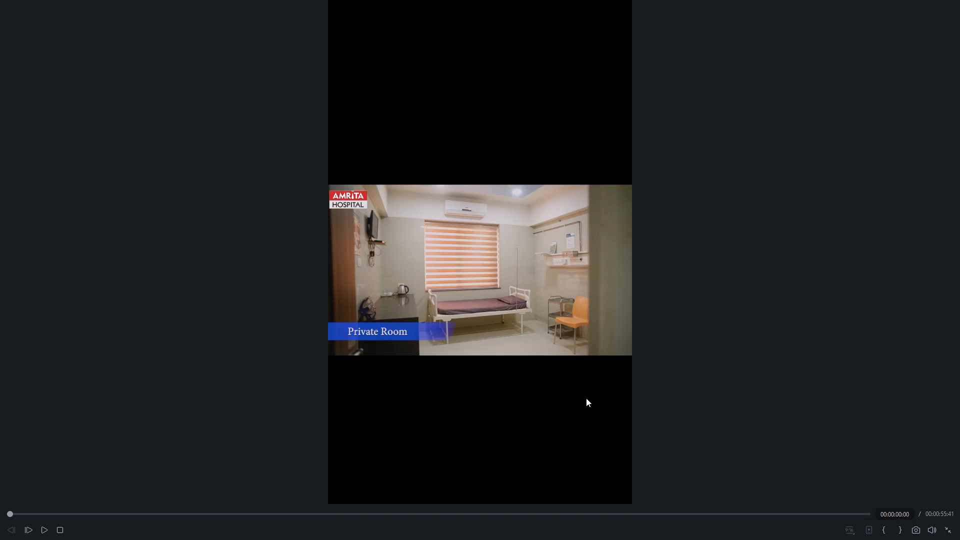
key("Escape")
key("space")
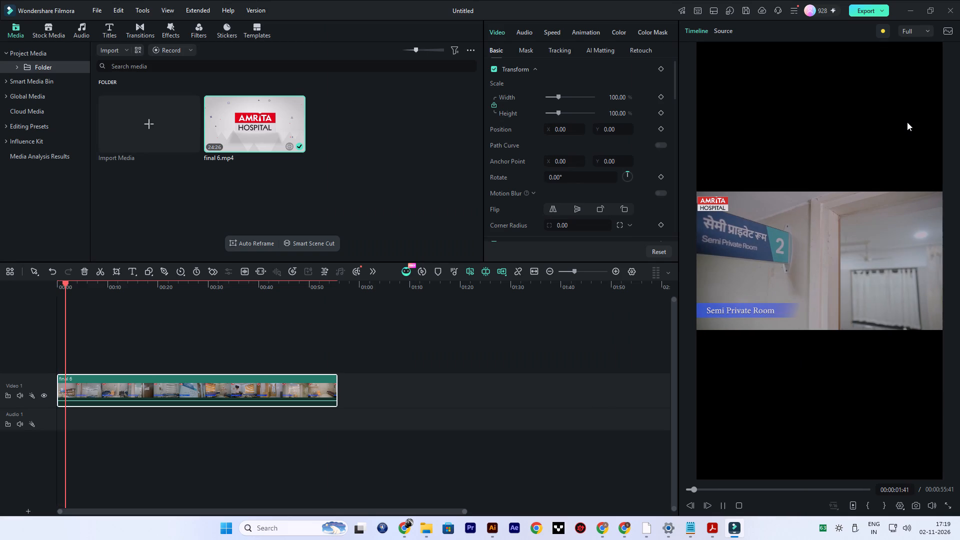
left_click(922, 32)
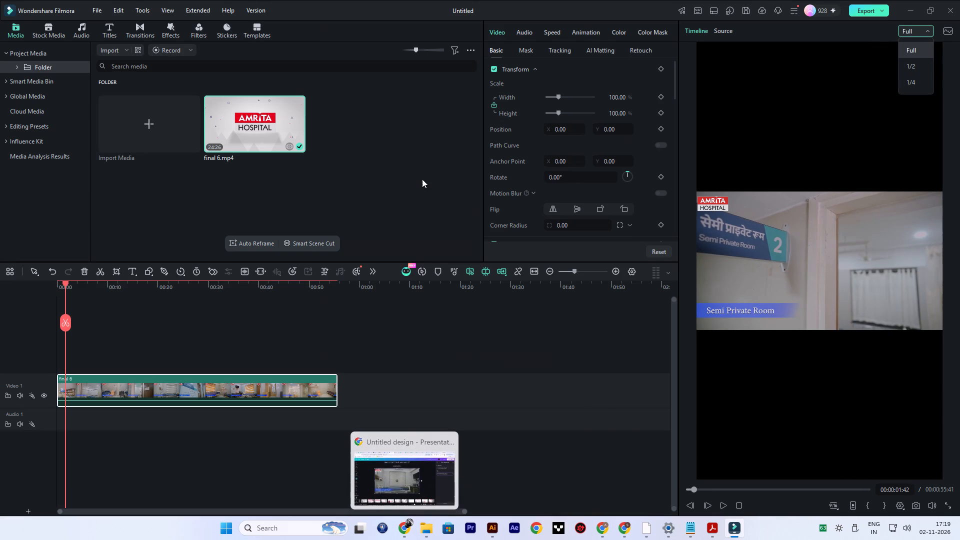
Close the vertical room clip project without saving its changes.
left_click(949, 8)
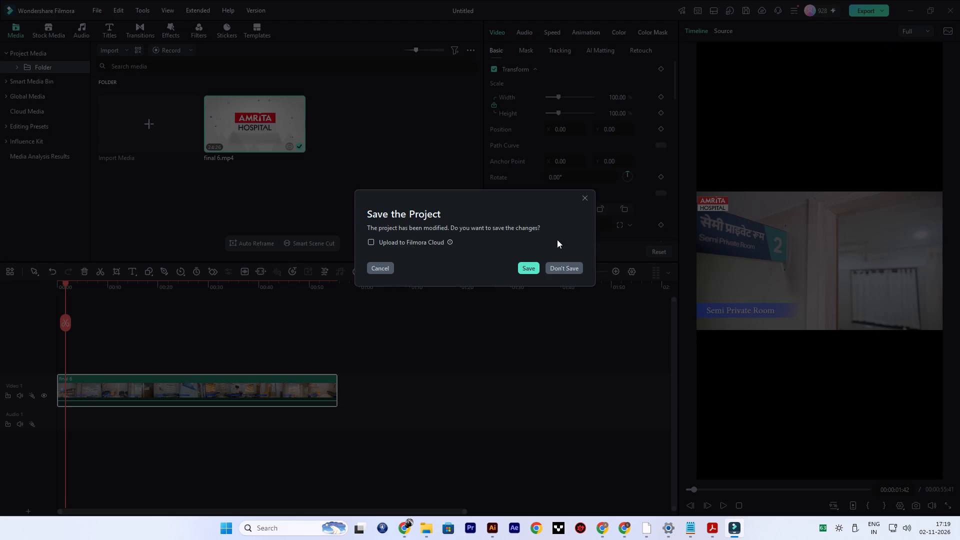
left_click(553, 266)
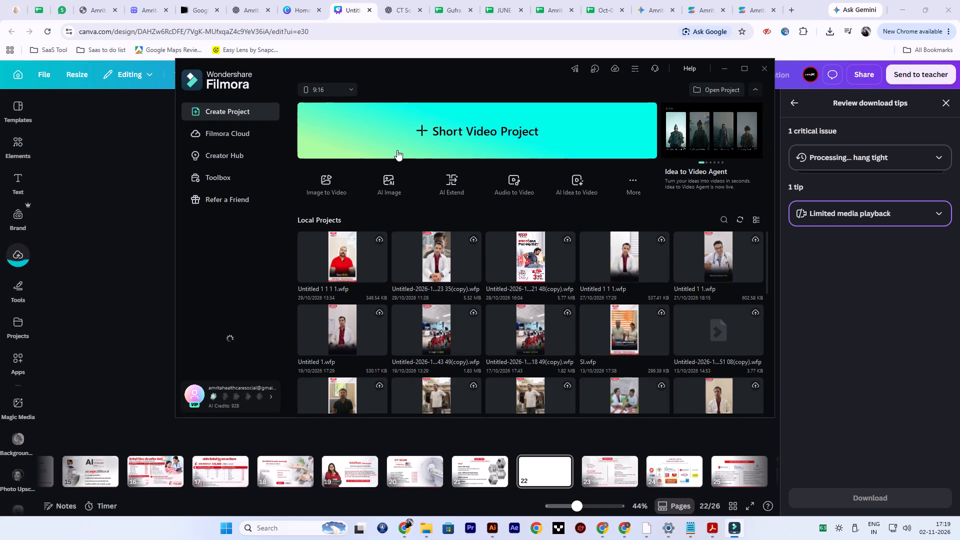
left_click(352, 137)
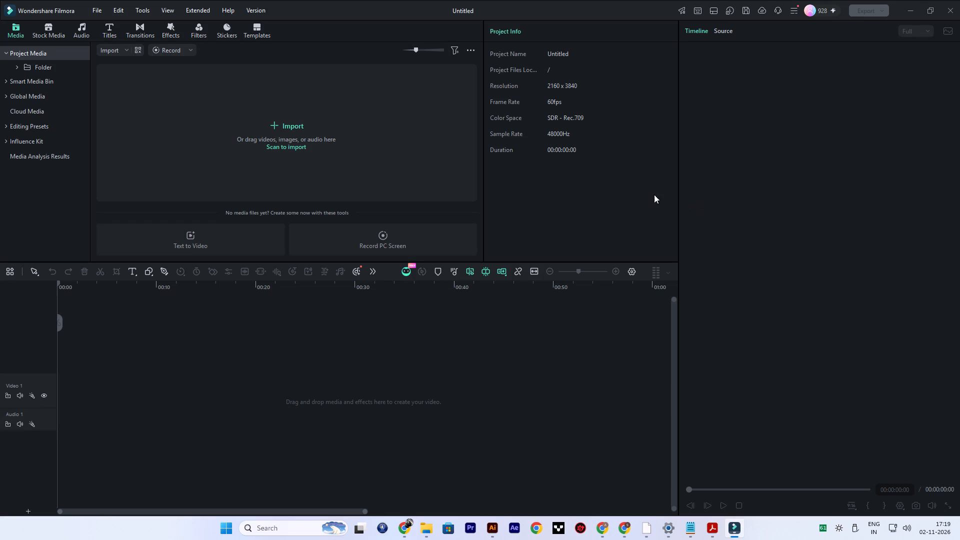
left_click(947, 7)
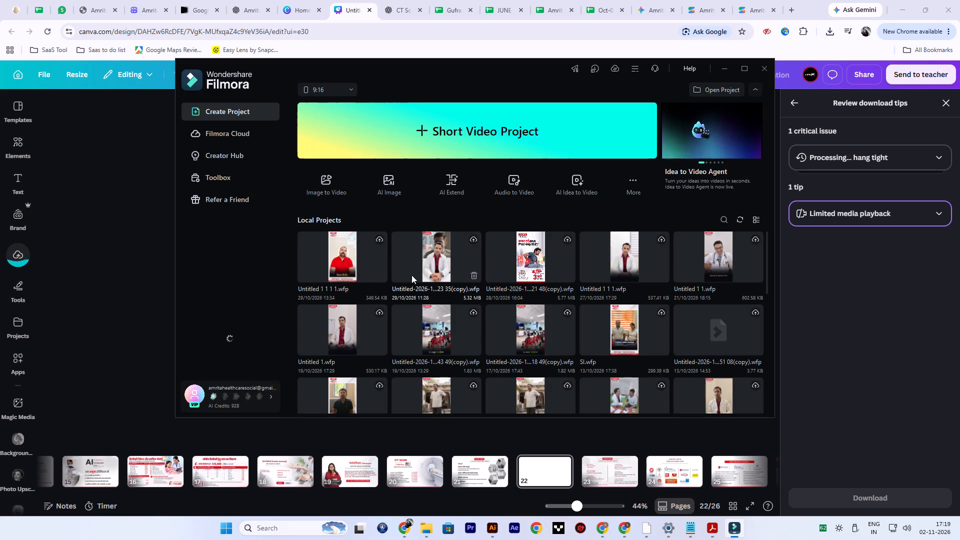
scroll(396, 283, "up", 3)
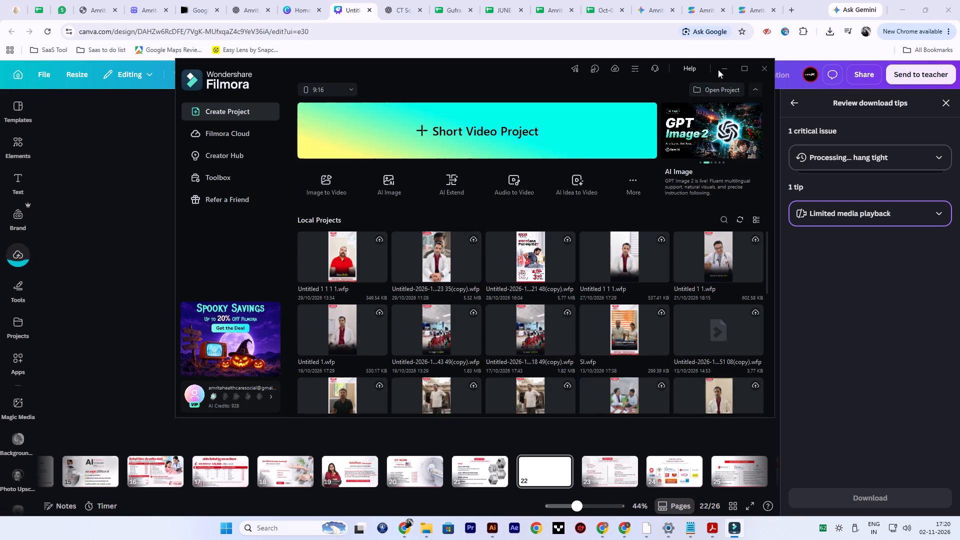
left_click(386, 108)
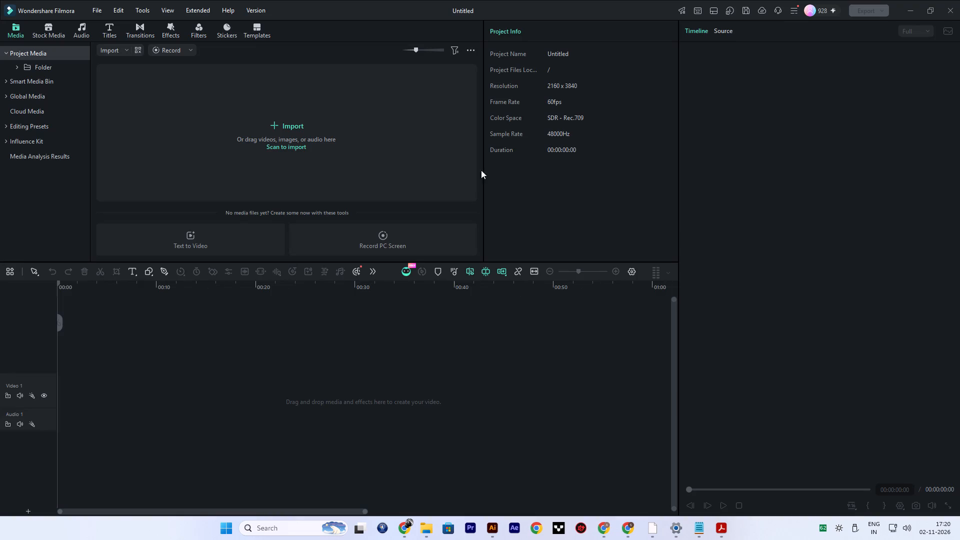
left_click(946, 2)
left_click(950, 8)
Create a new project with a 16:9 aspect ratio.
left_click(331, 85)
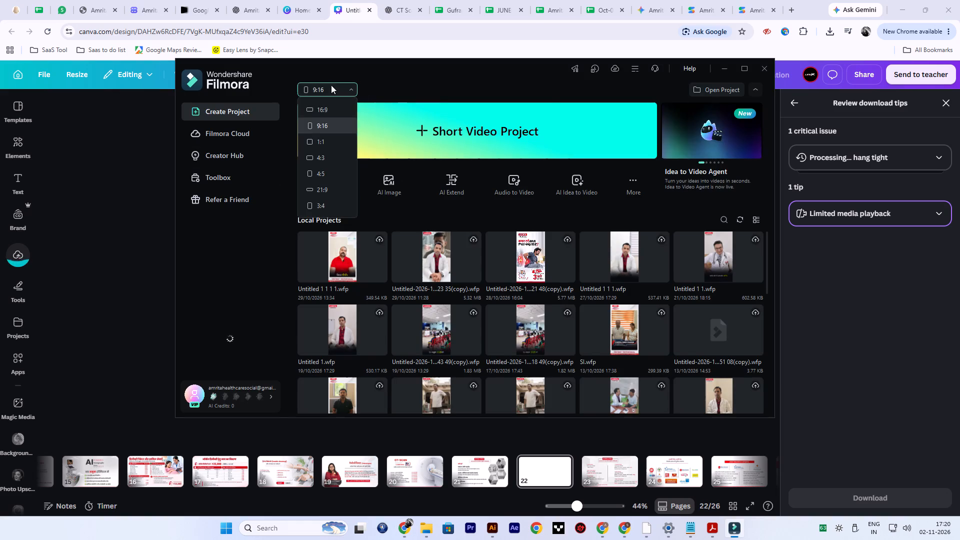
left_click(333, 106)
left_click(418, 127)
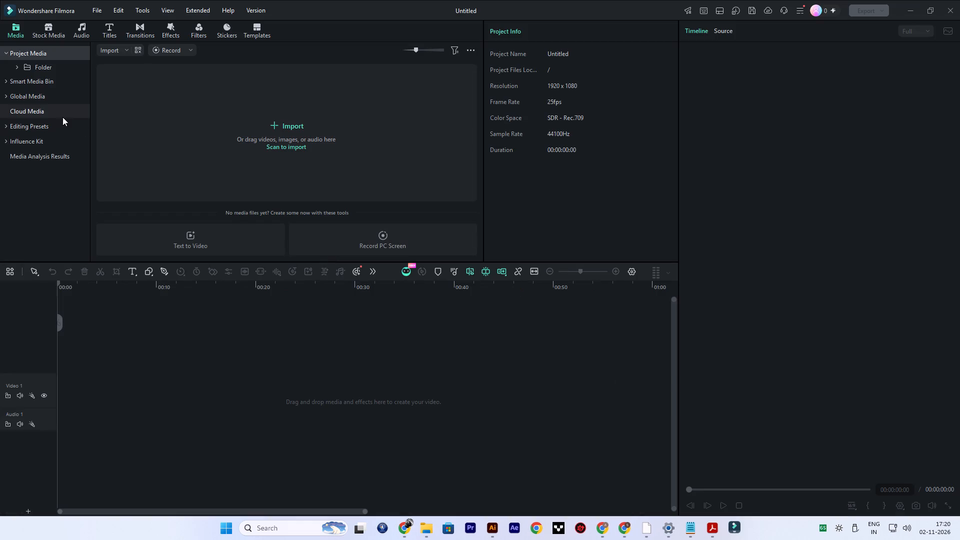
Bring the final 6 video from the final output folder into the new 16:9 project's timeline.
left_click(423, 529)
left_click_drag(122, 157, 398, 491)
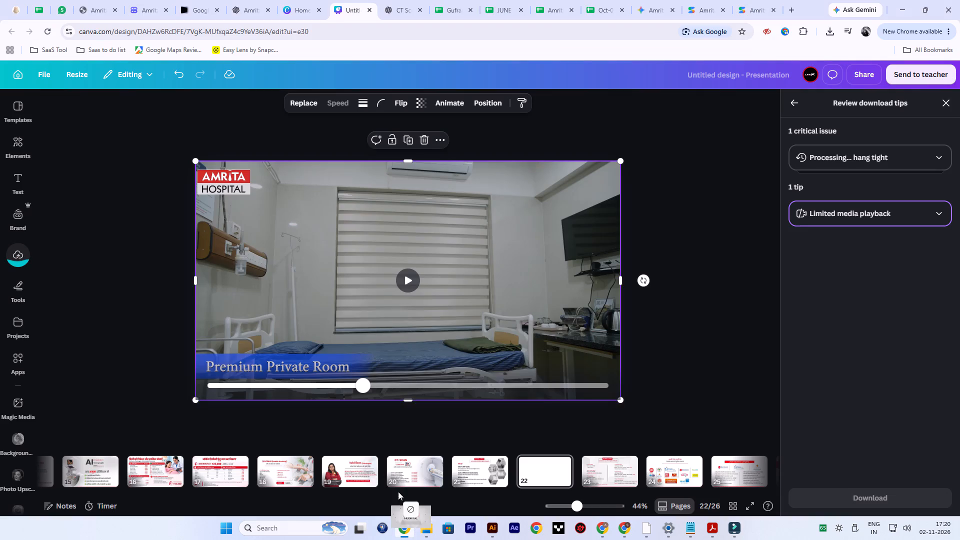
left_click_drag(398, 491, 737, 524)
left_click(733, 529)
left_click(423, 526)
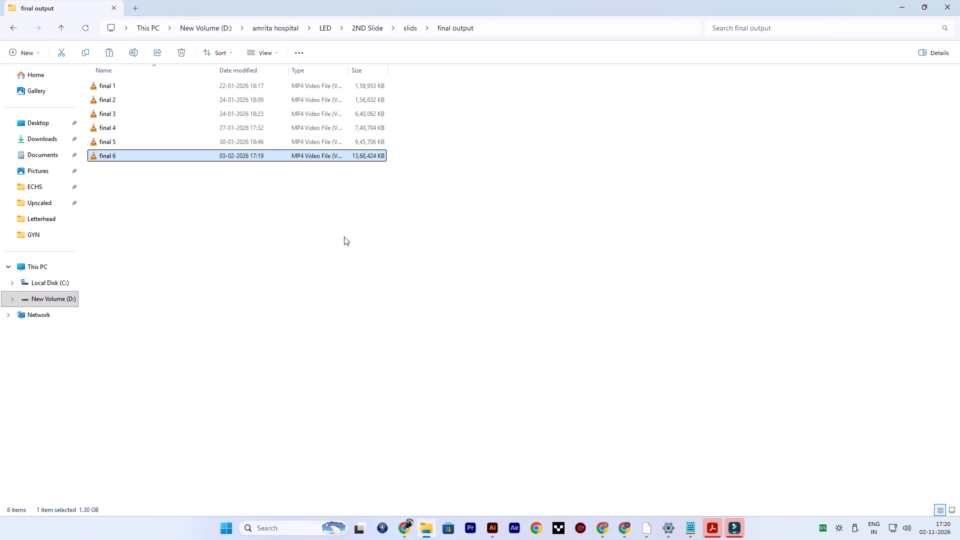
left_click_drag(287, 152, 319, 271)
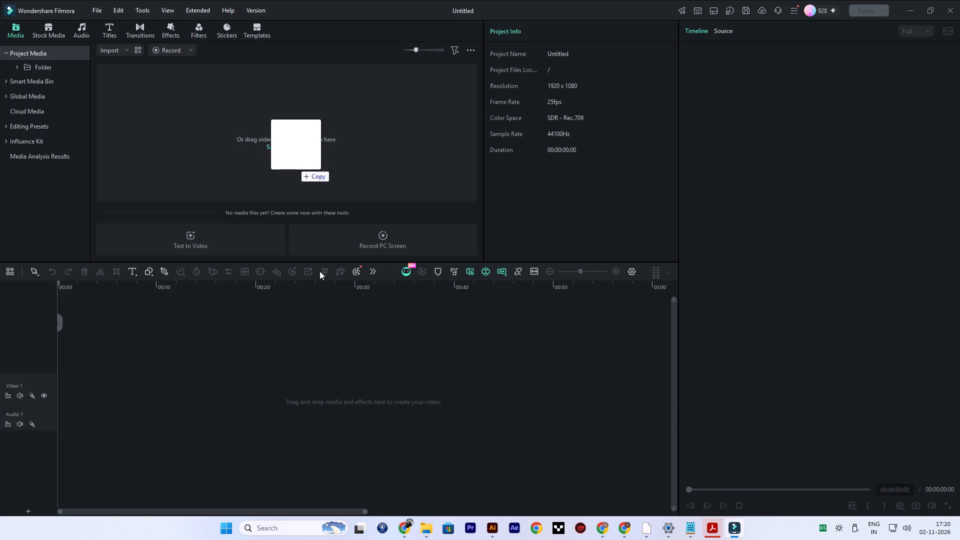
left_click_drag(319, 271, 276, 370)
Split the final 6 clip at about 19:28, where the Semi Private Room caption starts, and delete everything before it.
scroll(507, 374, "down", 2, "ctrl")
left_click(493, 281)
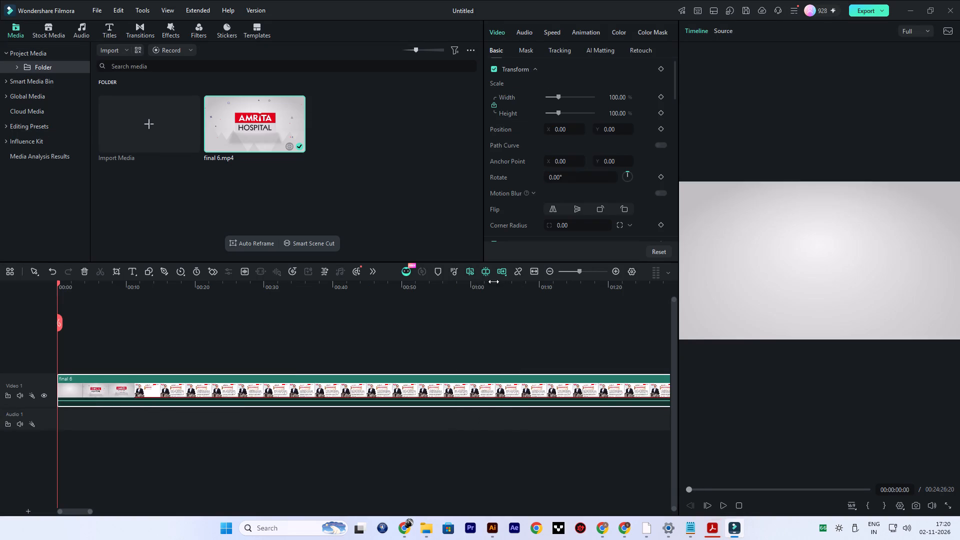
scroll(495, 313, "down", 20, "ctrl")
scroll(495, 313, "down", 4, "ctrl")
scroll(437, 335, "up", 4, "ctrl")
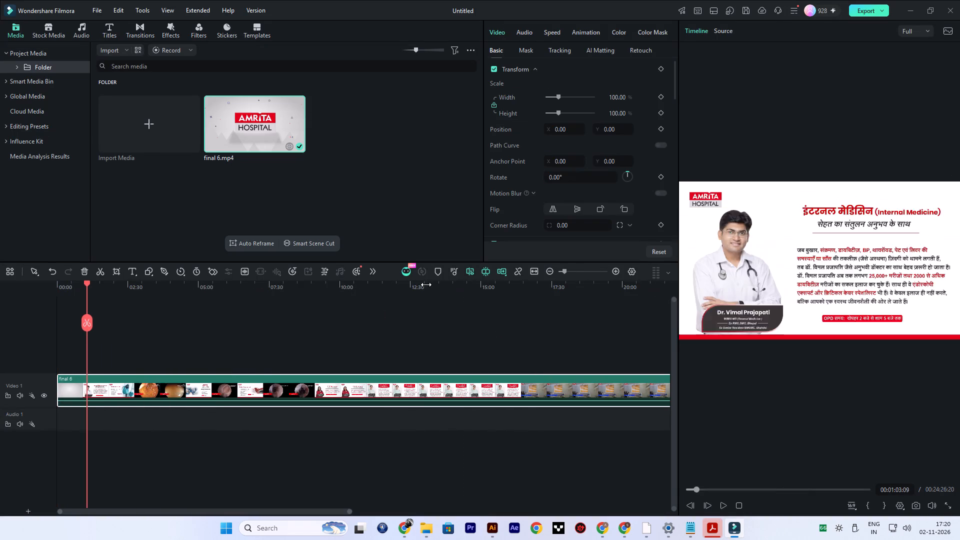
left_click(426, 284)
left_click_drag(426, 282, 590, 289)
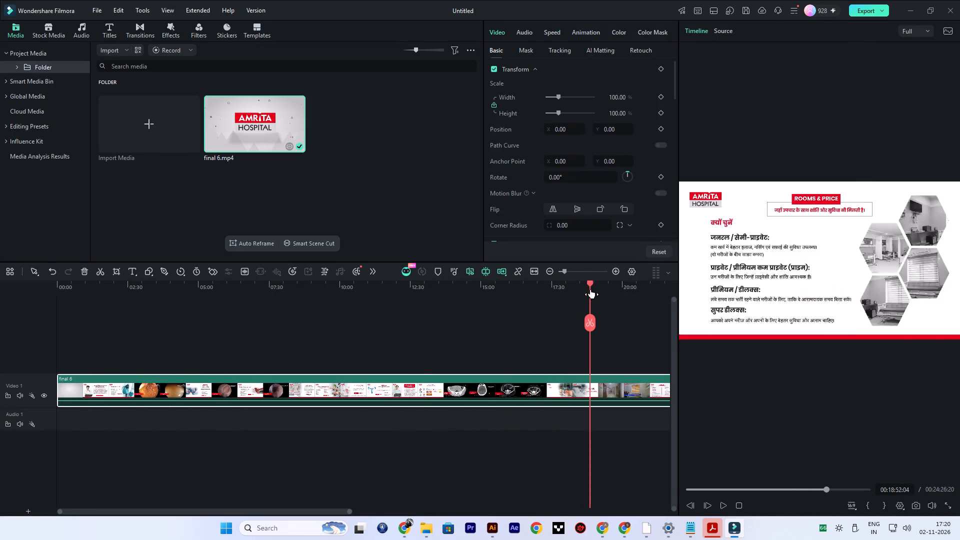
left_click_drag(590, 289, 598, 289)
scroll(598, 374, "up", 9, "ctrl")
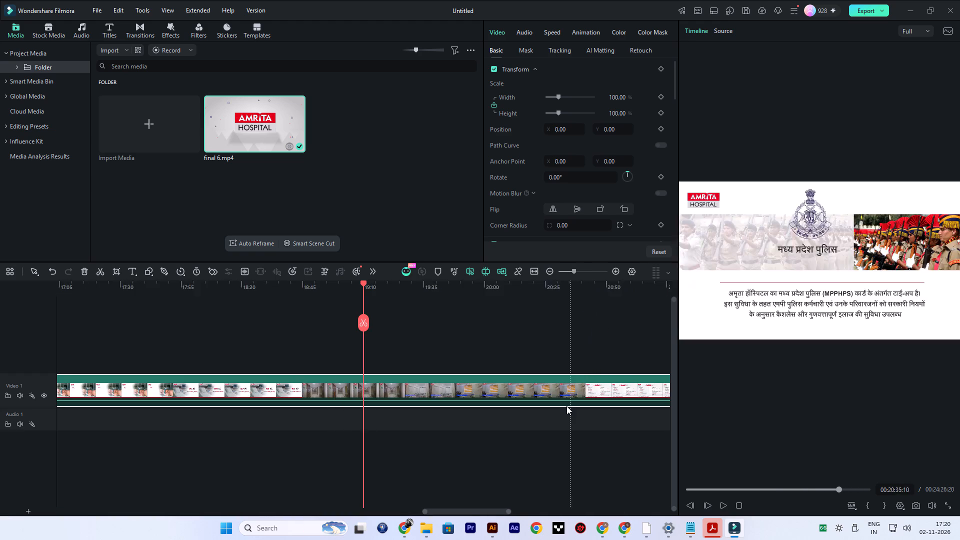
scroll(566, 406, "up", 3, "ctrl")
scroll(363, 295, "up", 4, "ctrl")
left_click_drag(364, 284, 370, 284)
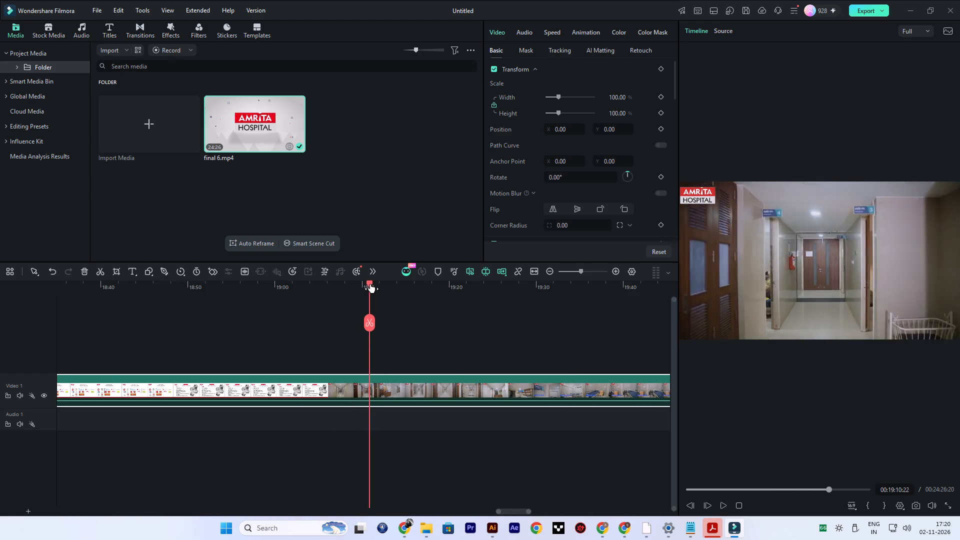
left_click_drag(370, 284, 419, 289)
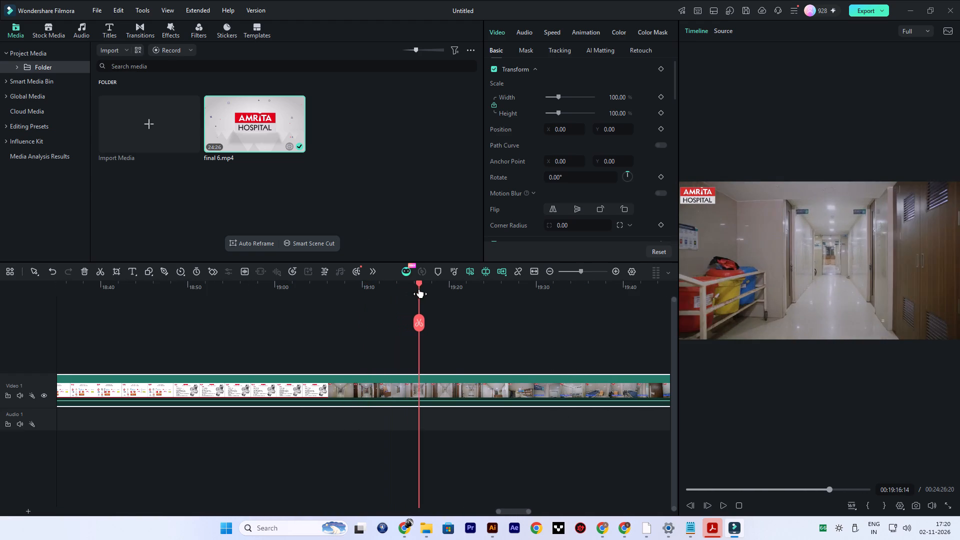
left_click_drag(419, 289, 505, 292)
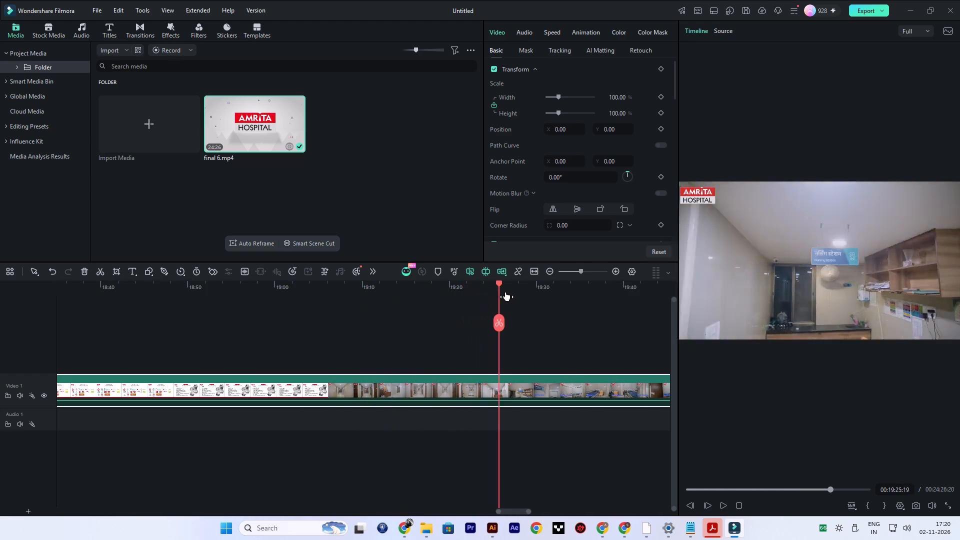
left_click_drag(505, 292, 527, 292)
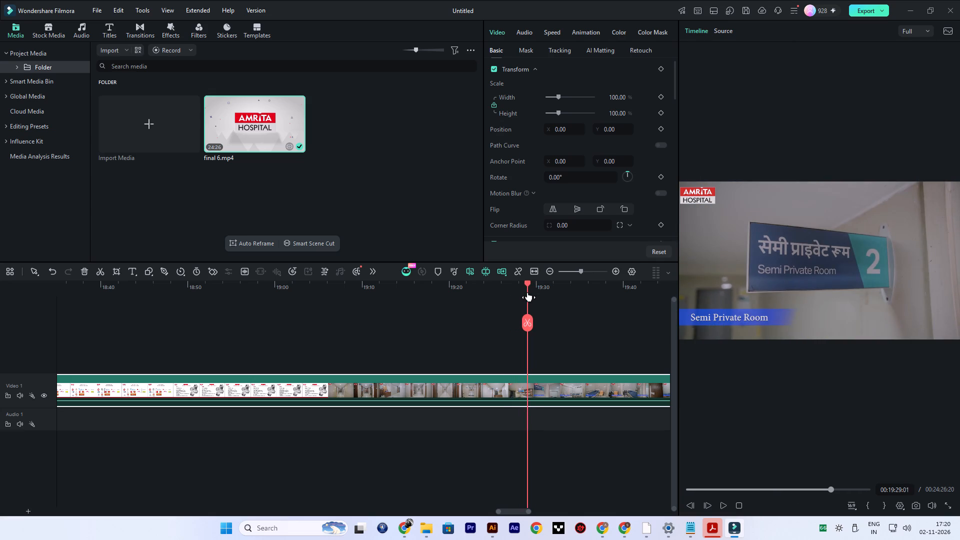
left_click_drag(527, 292, 518, 291)
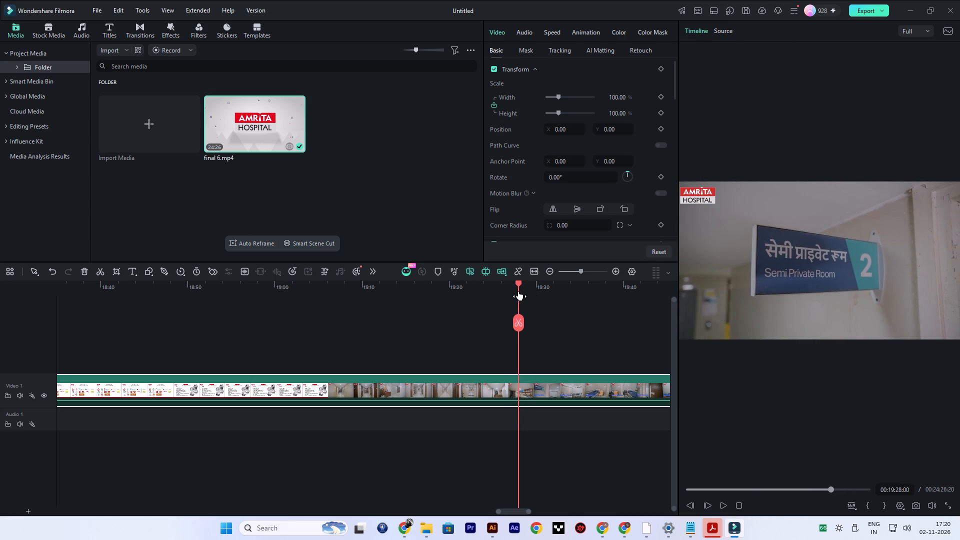
left_click_drag(518, 291, 520, 291)
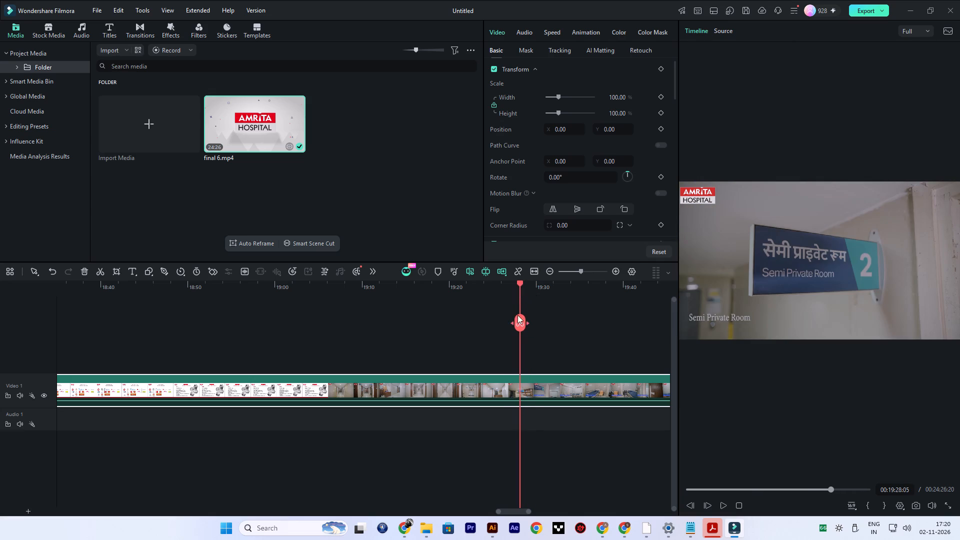
left_click(520, 315)
left_click(473, 398)
key("Delete")
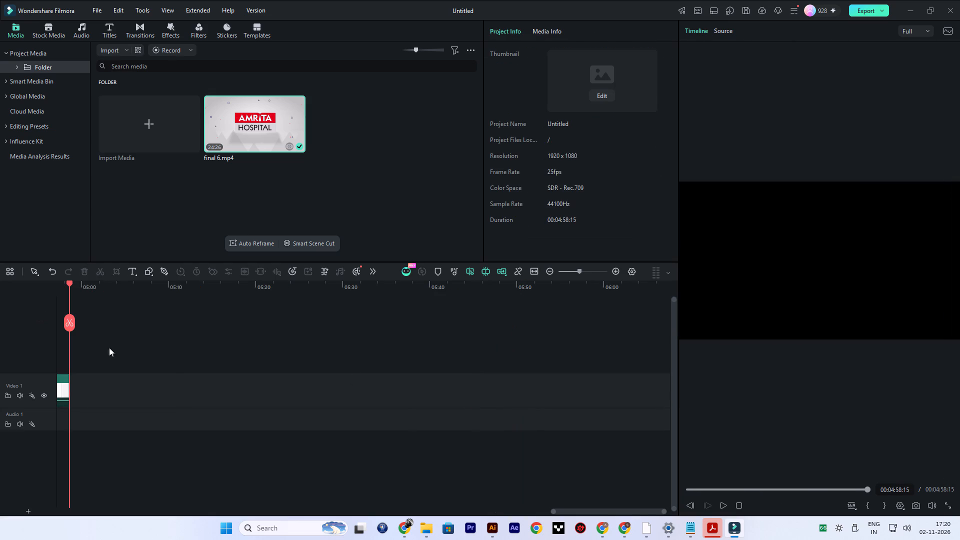
Split the remaining clip at about 00:55, during the Private Room shot before the Rooms & Price slide, and remove everything after it.
scroll(171, 395, "up", 10)
left_click_drag(578, 508, 459, 517)
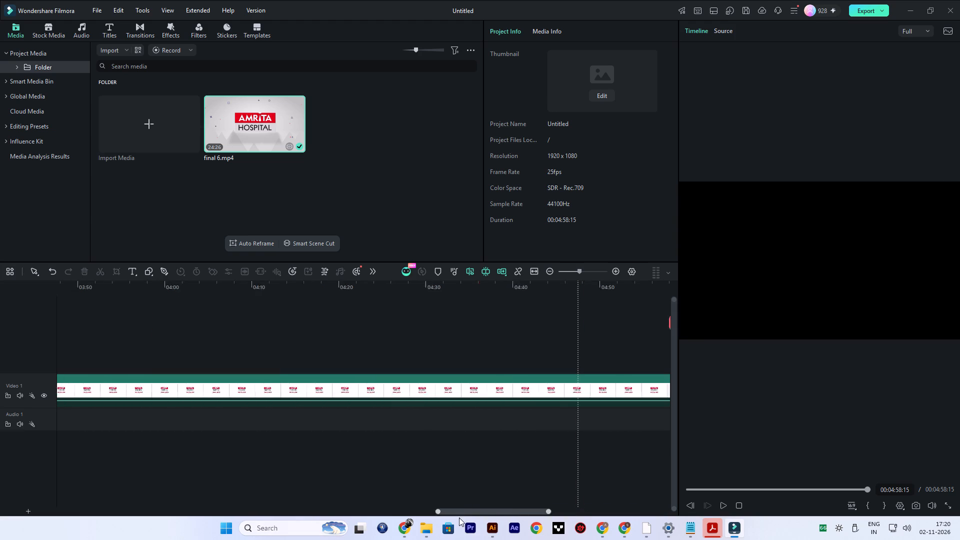
left_click_drag(459, 517, 428, 517)
left_click(262, 292)
left_click_drag(262, 281, 0, 329)
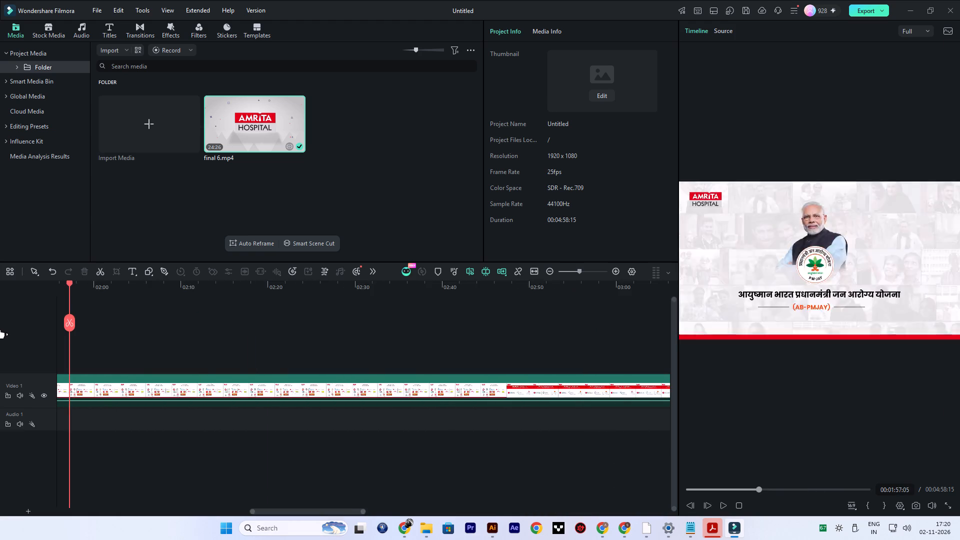
left_click_drag(0, 329, 421, 328)
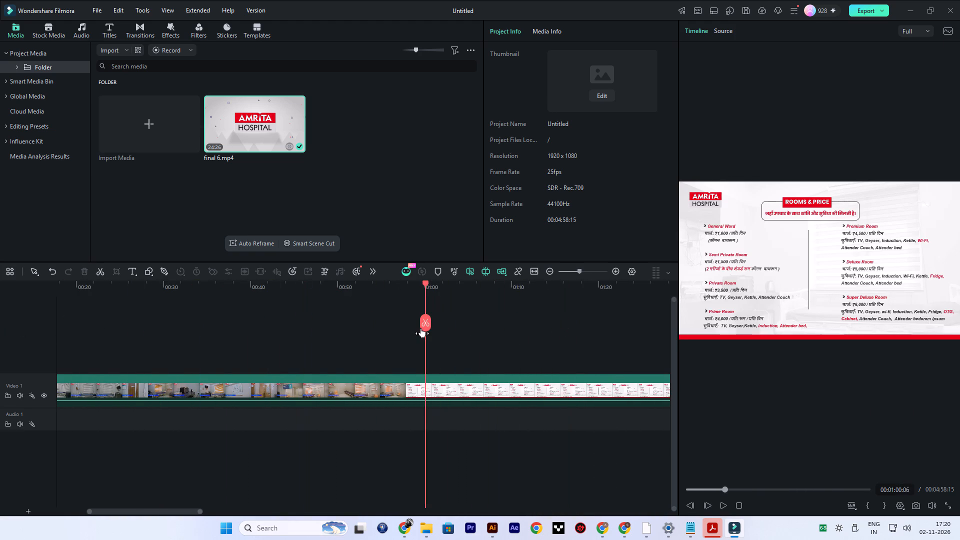
left_click_drag(421, 328, 388, 328)
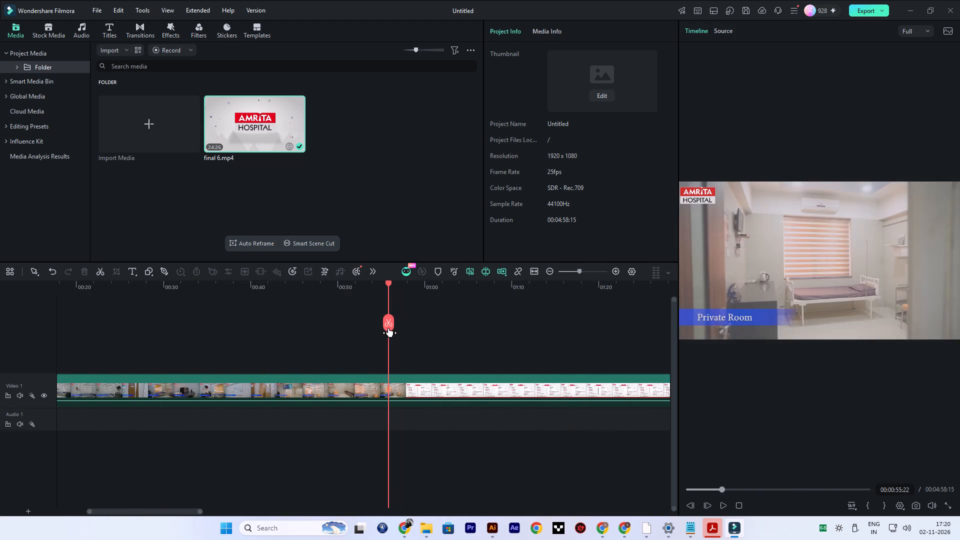
left_click_drag(388, 328, 386, 328)
left_click(386, 321)
left_click(440, 384)
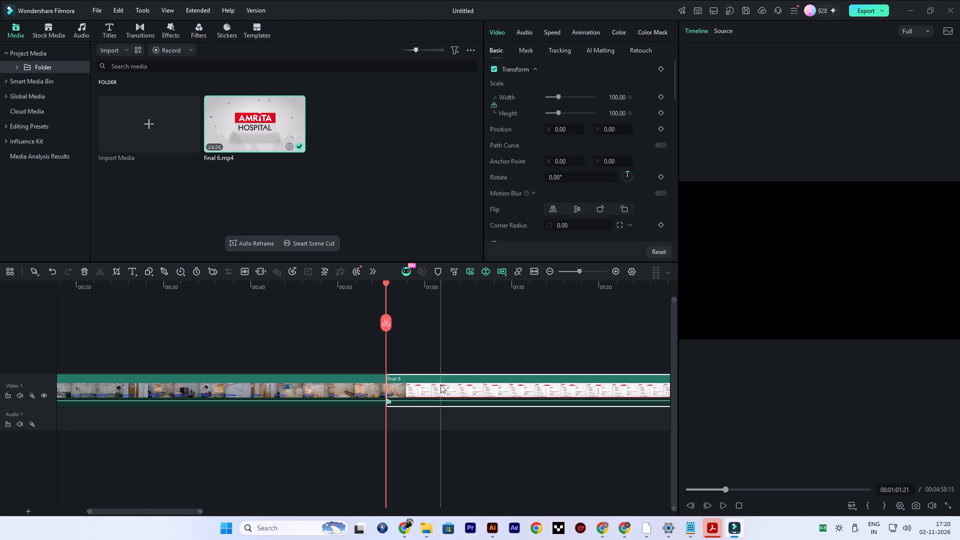
Export the trimmed video as My Video at 1920*1080 Full HD in H.264, with the quality set to High.
left_click(876, 10)
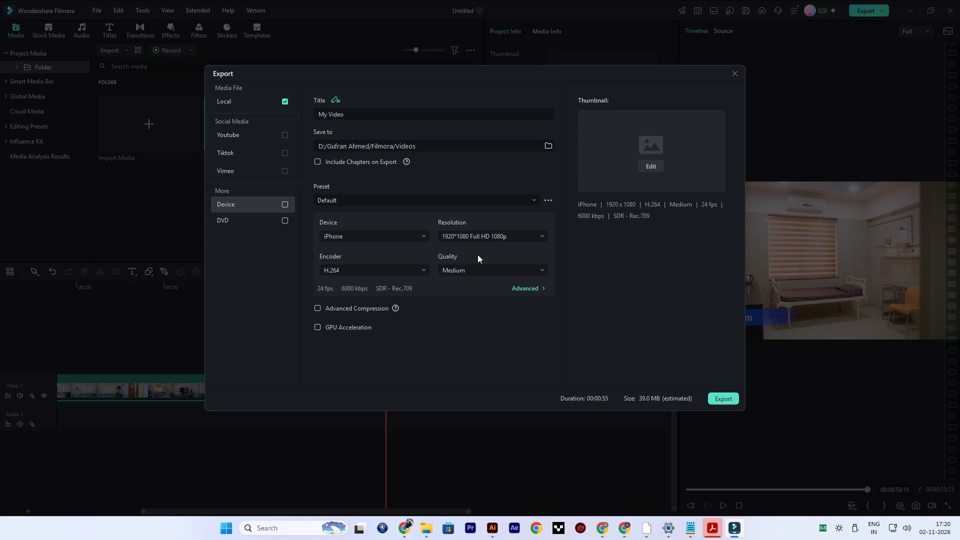
left_click(487, 235)
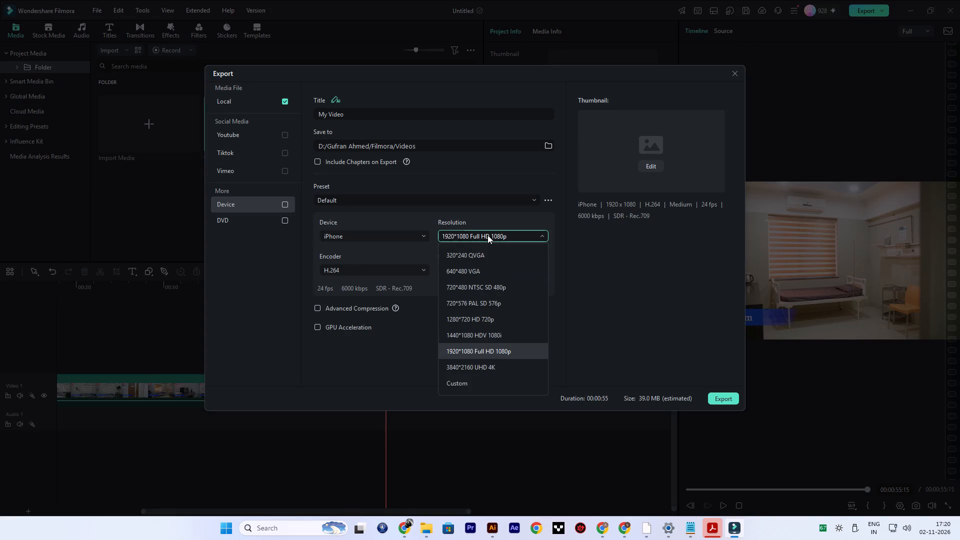
left_click(487, 235)
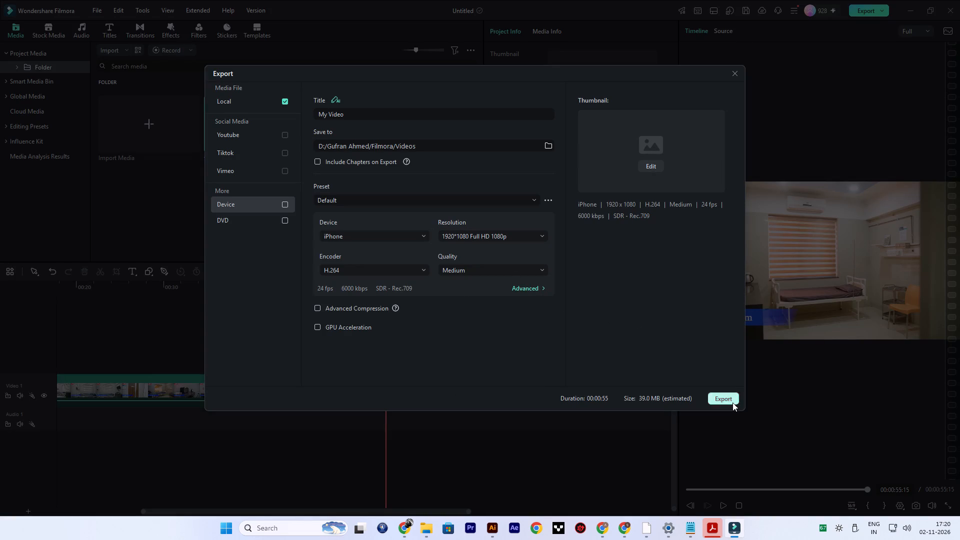
left_click(506, 273)
left_click(493, 325)
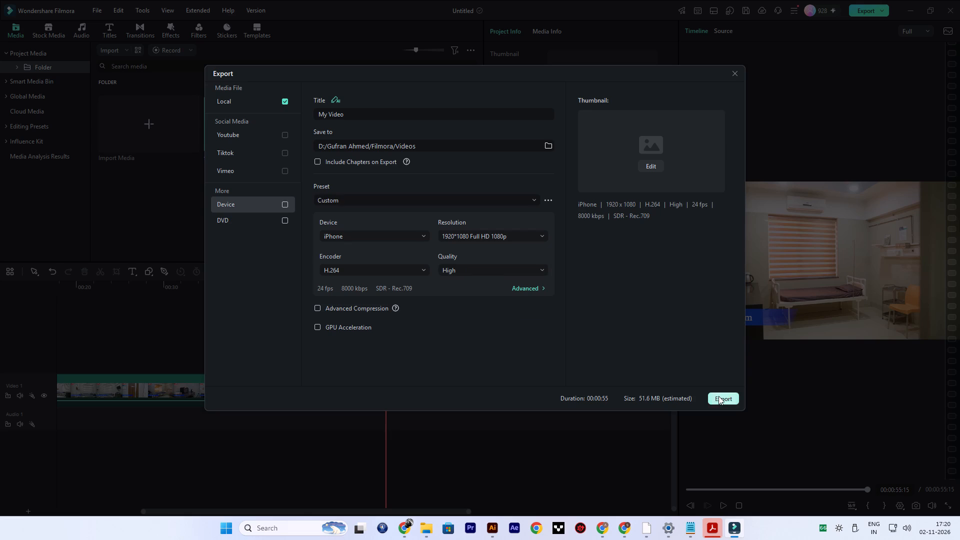
left_click(718, 396)
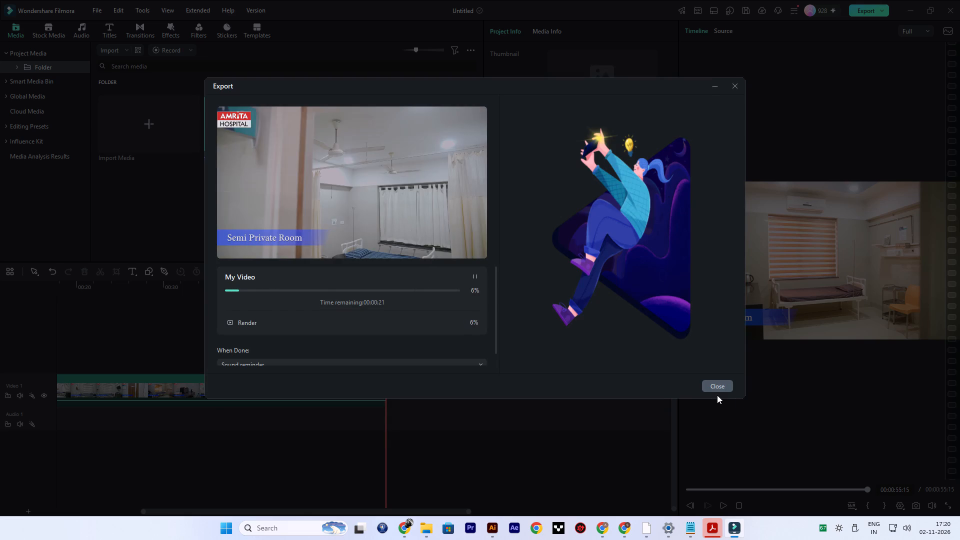
Switch to the Canva presentation, close the download tips, and check the download options for all pages as PPTX.
left_click(410, 525)
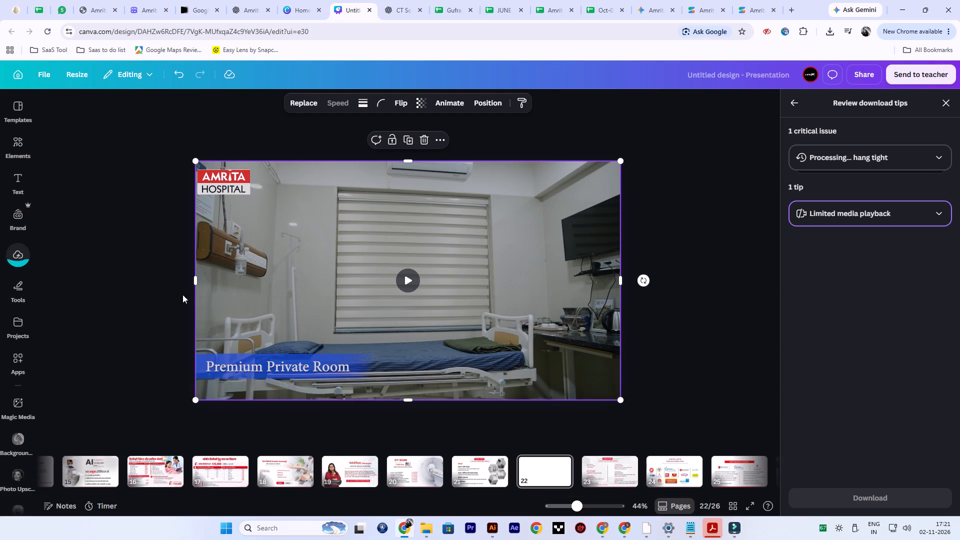
left_click(948, 101)
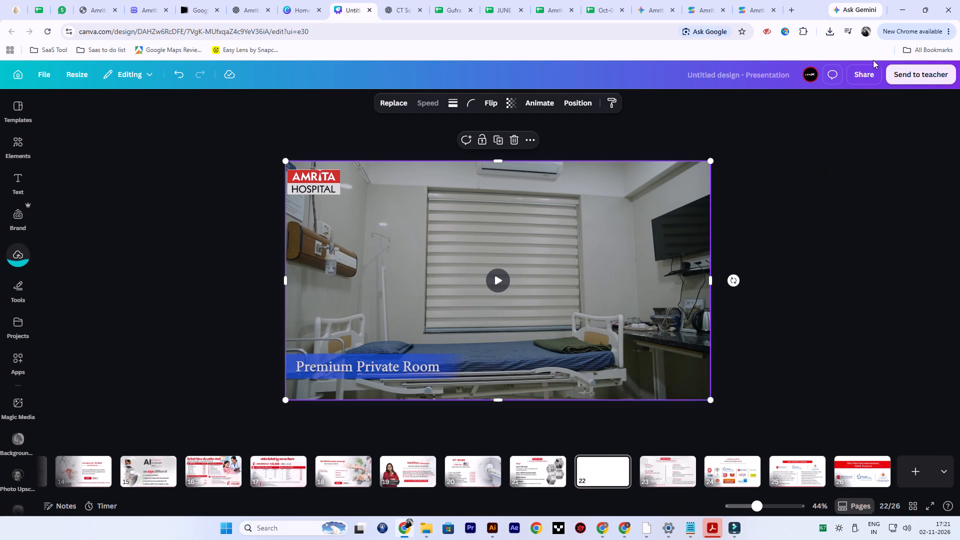
left_click(865, 76)
left_click(784, 308)
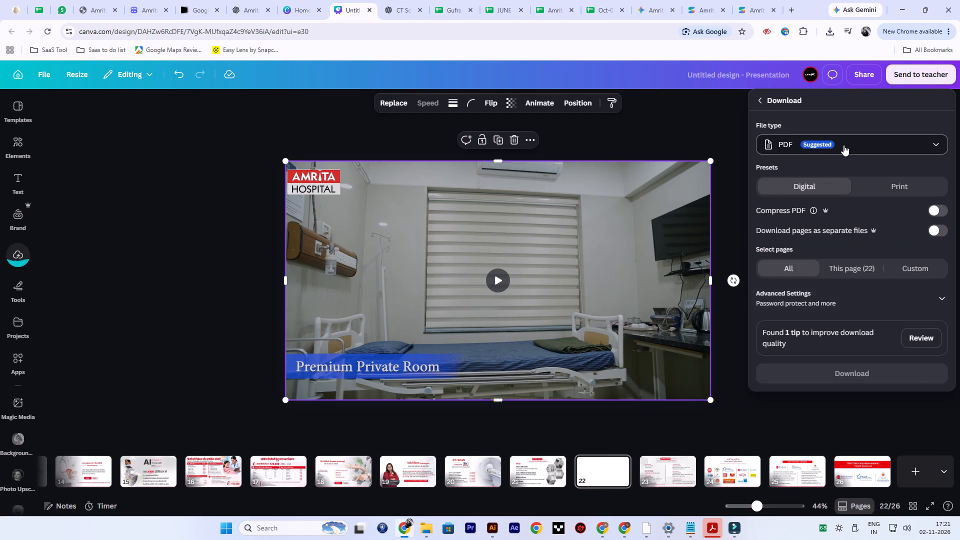
left_click(842, 142)
left_click(816, 206)
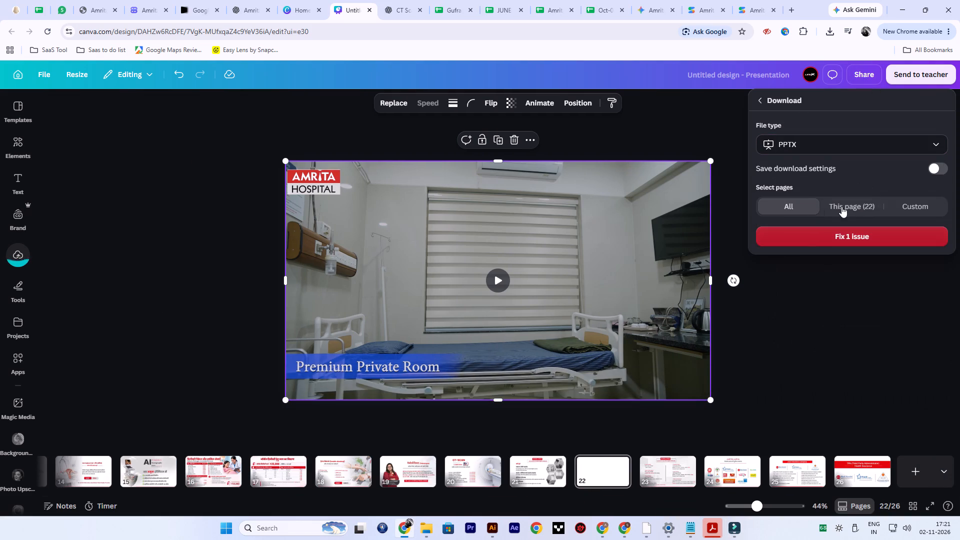
left_click(815, 288)
left_click(581, 309)
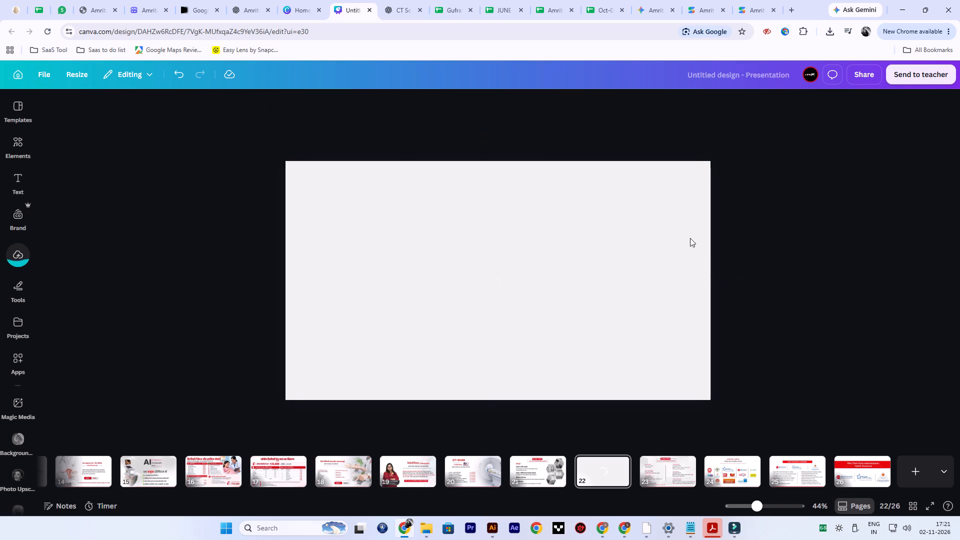
Reopen the PPTX download options for page 22 and review the media processing issue and the limited playback tip.
left_click(866, 76)
left_click(766, 325)
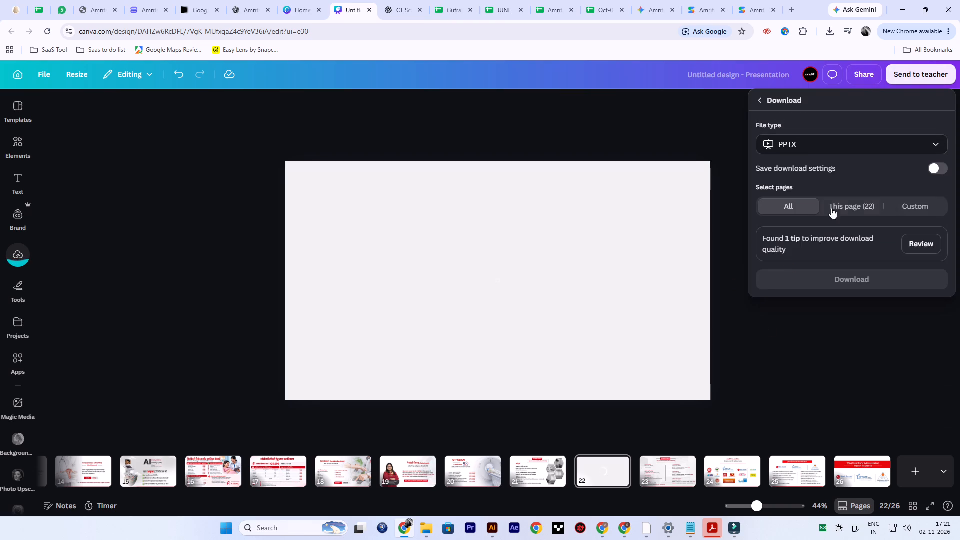
left_click(852, 201)
left_click(845, 238)
left_click(846, 159)
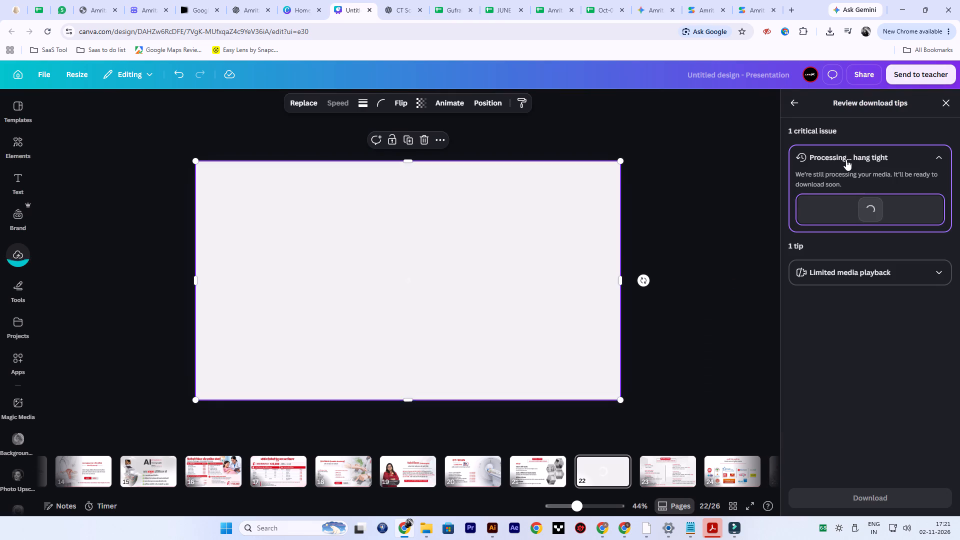
left_click(876, 214)
left_click(796, 146)
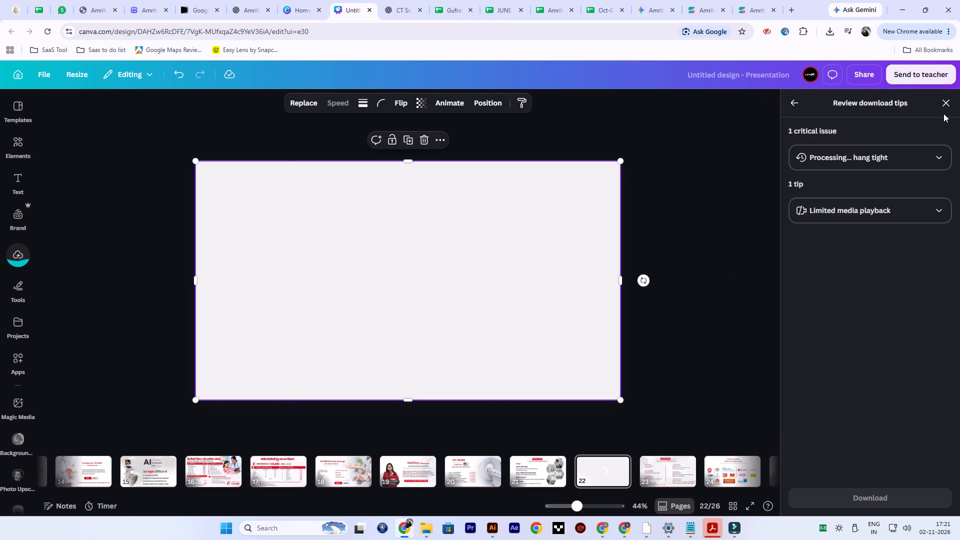
left_click(944, 106)
Reload the Canva presentation page despite its unsaved changes.
key("F5")
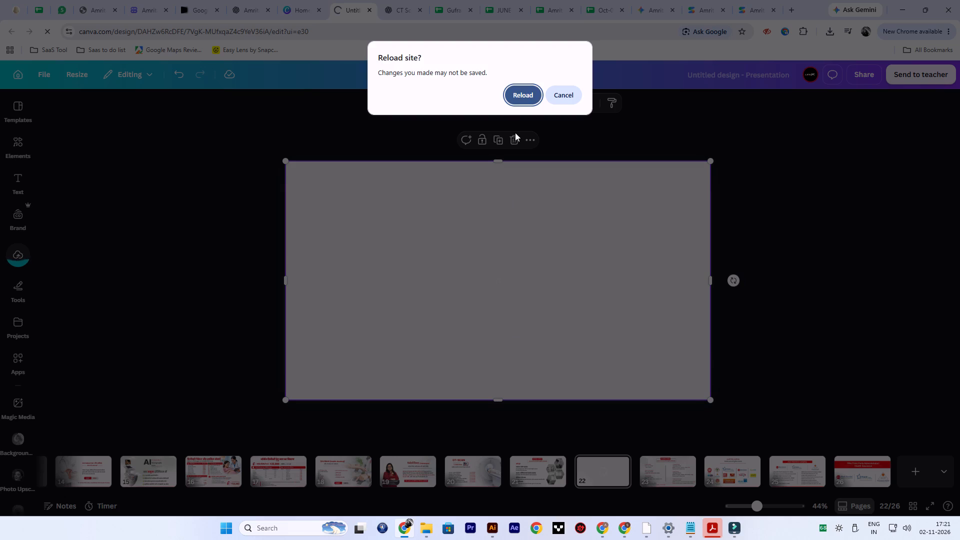
left_click(518, 99)
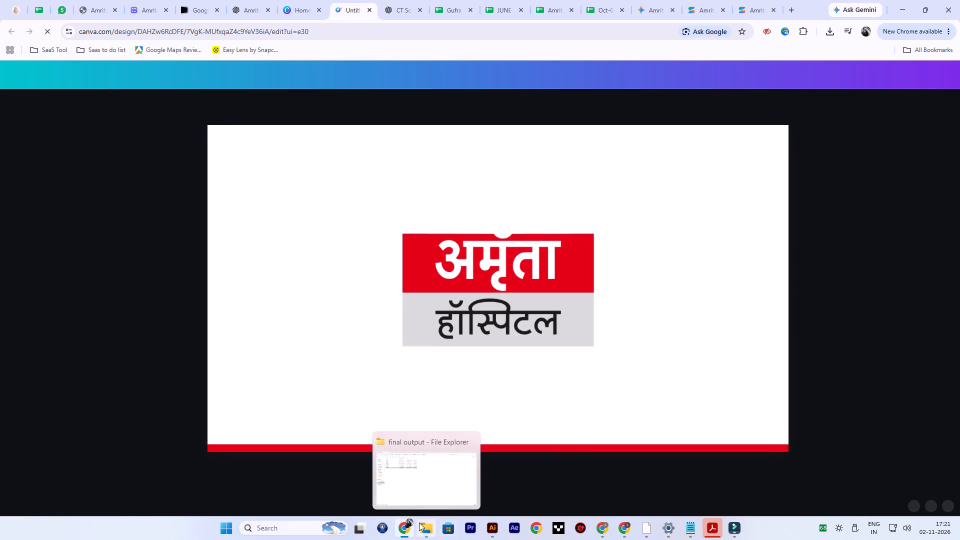
Return to Filmora and show the exported My Video file in its folder.
left_click(730, 526)
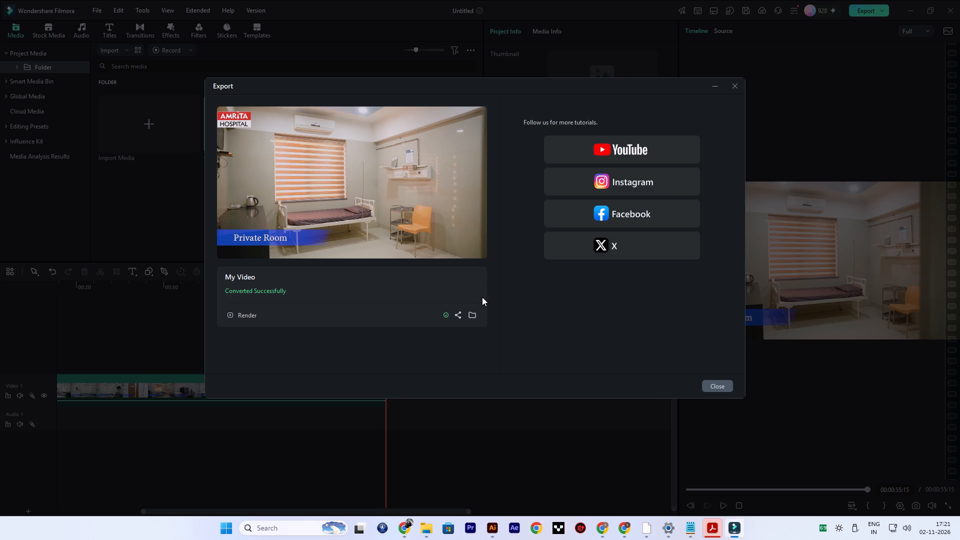
left_click(475, 314)
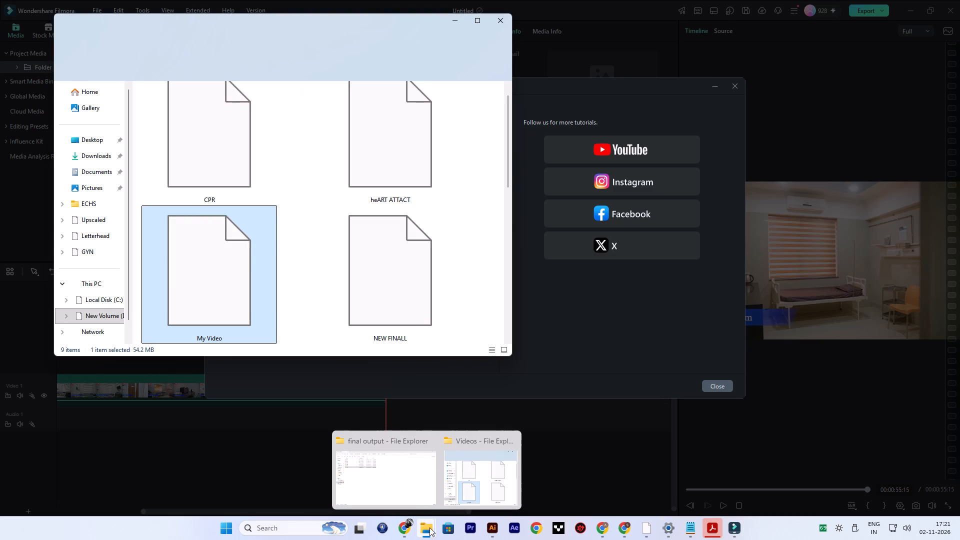
Add the exported My Video file from the Filmora Videos folder to the empty page 22 of the Canva presentation.
left_click(403, 523)
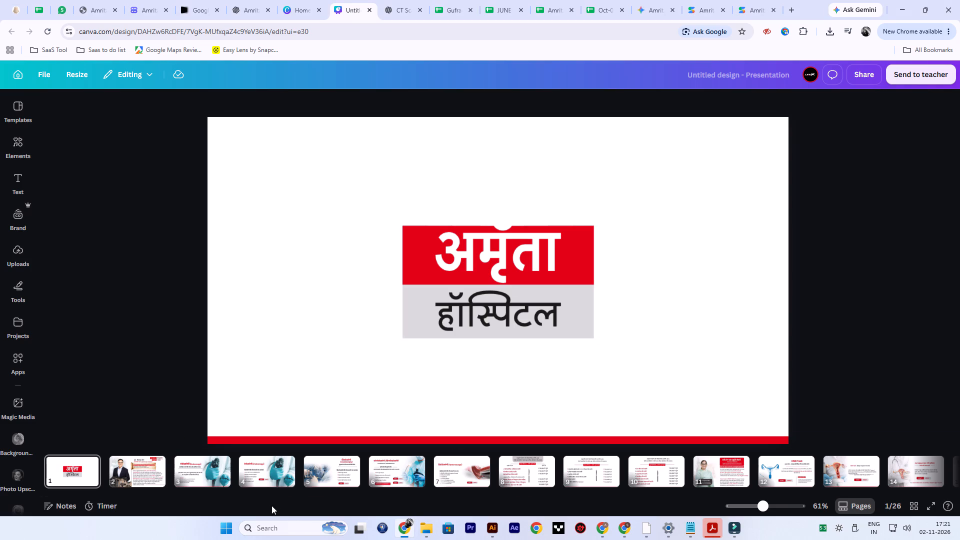
left_click_drag(280, 492, 394, 493)
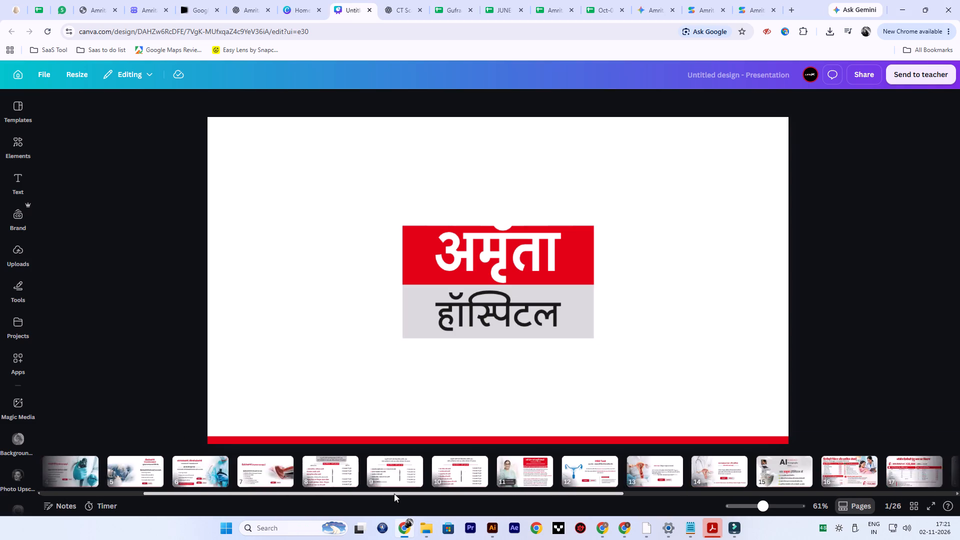
left_click_drag(394, 493, 813, 494)
left_click(580, 466)
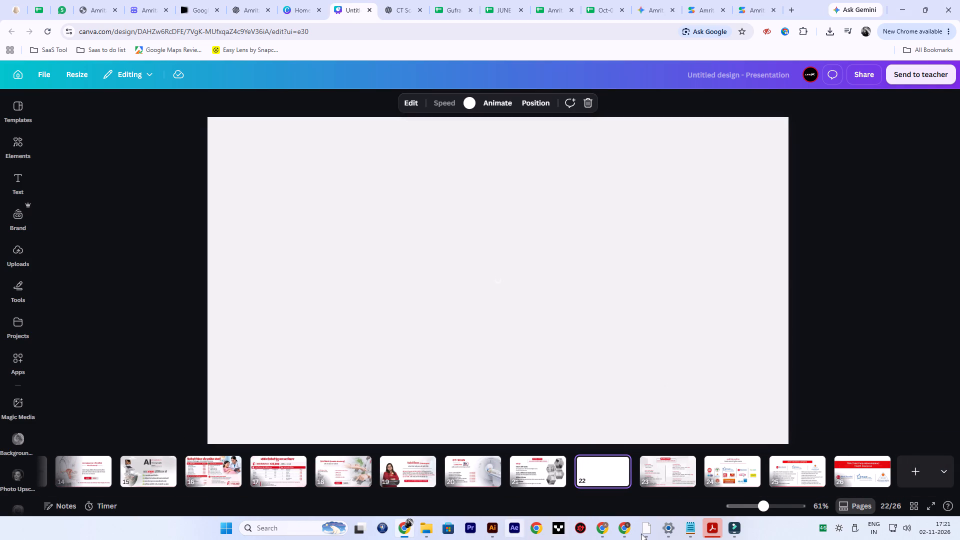
left_click(728, 530)
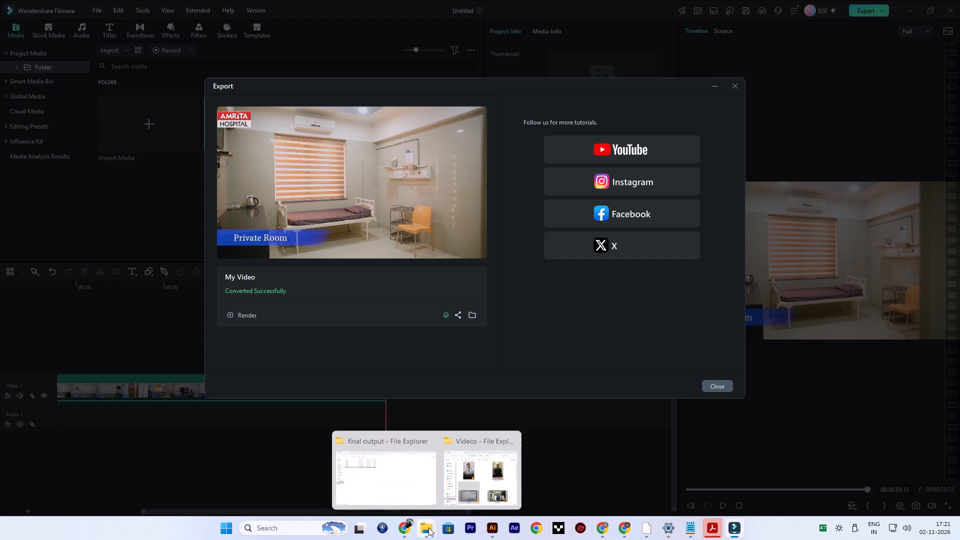
left_click(428, 527)
left_click(481, 472)
left_click_drag(220, 294, 404, 522)
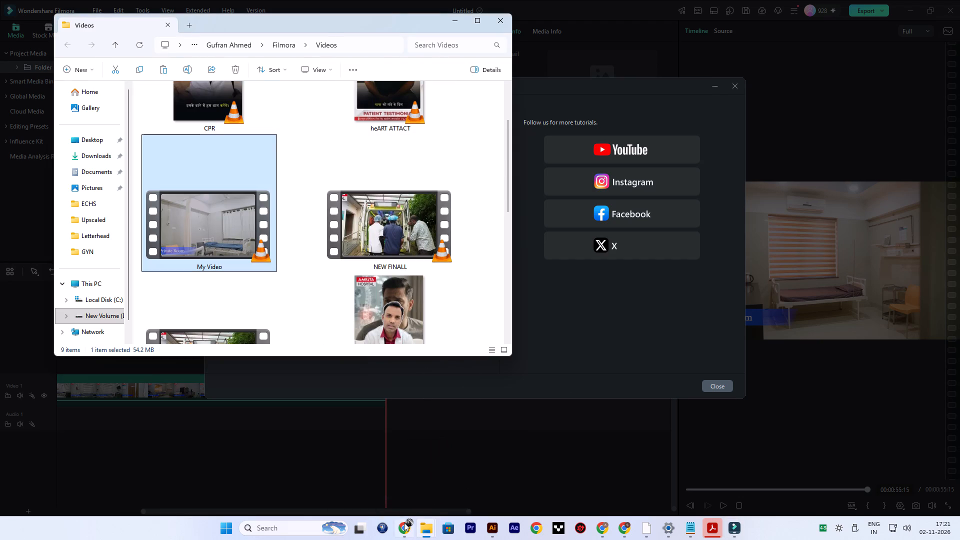
left_click_drag(404, 522, 430, 309)
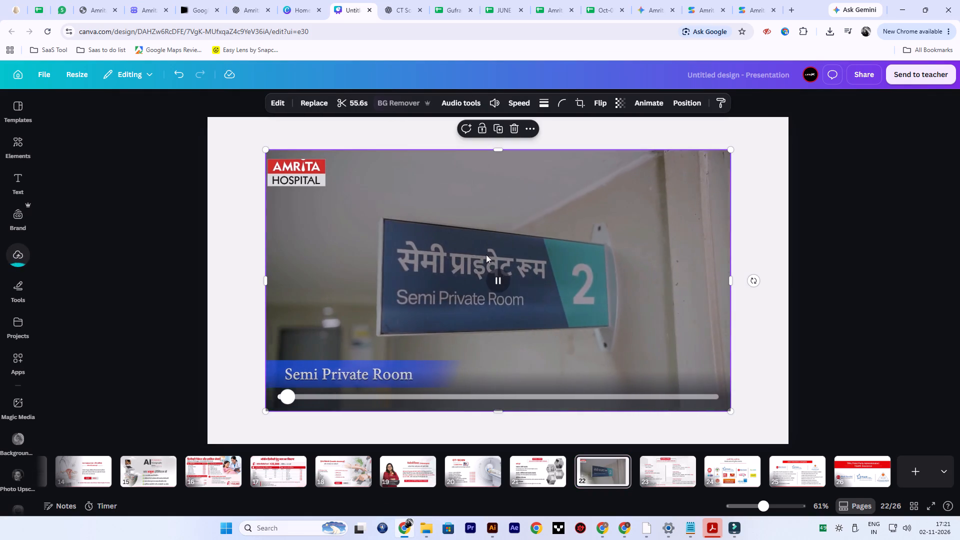
Align the room video with the page's top-left corner and enlarge it to fill all of page 22.
left_click_drag(485, 254, 428, 223)
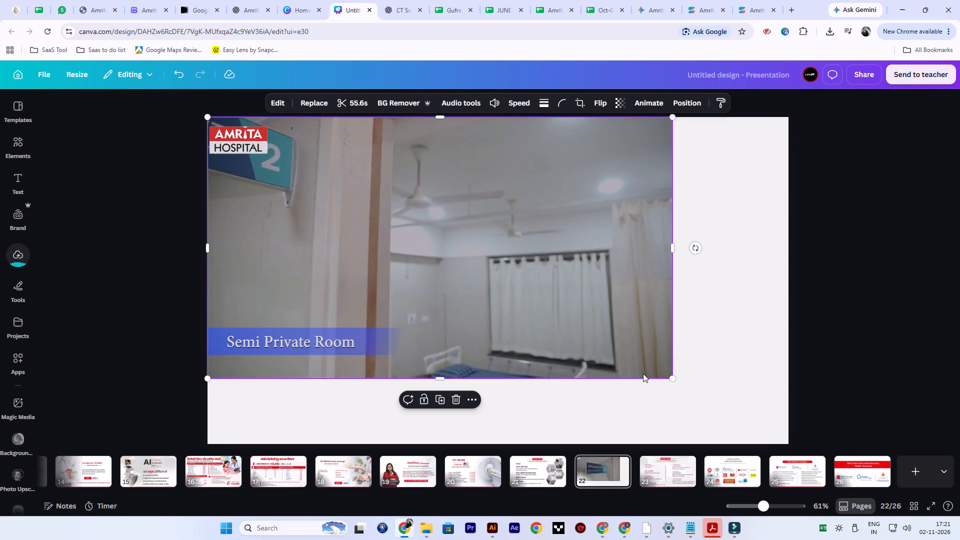
left_click_drag(673, 381, 805, 404)
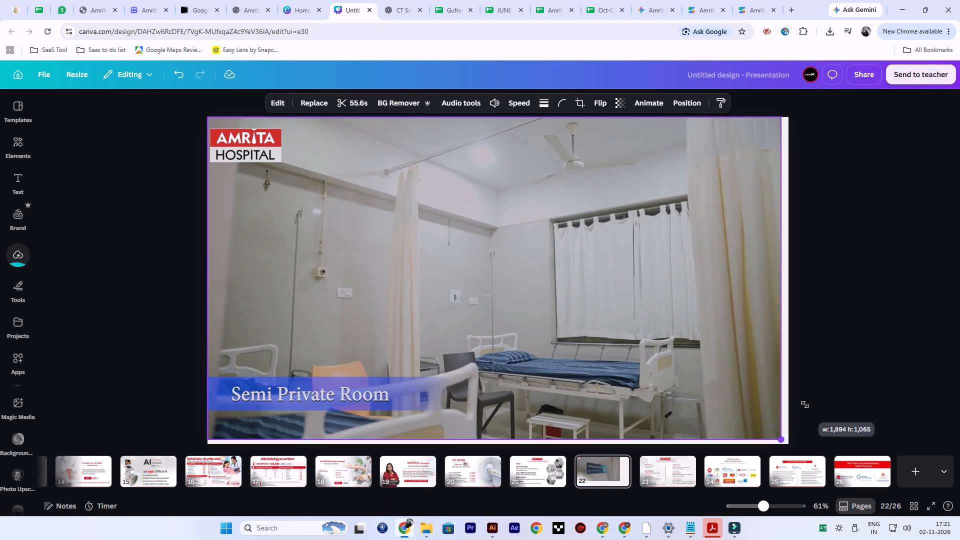
left_click_drag(805, 404, 809, 405)
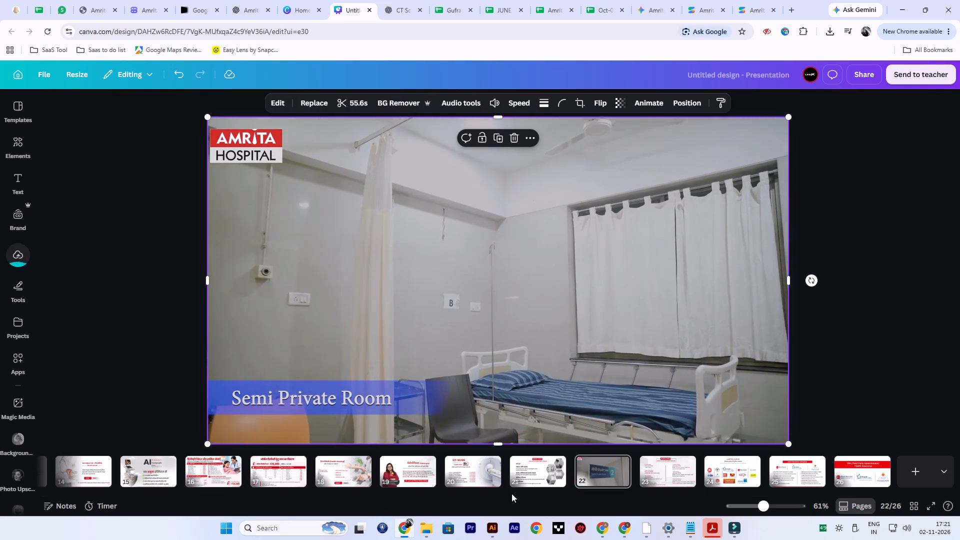
Copy the Hindi Amrita Hospital logo from page 1 and paste it onto page 2.
left_click_drag(512, 493, 62, 491)
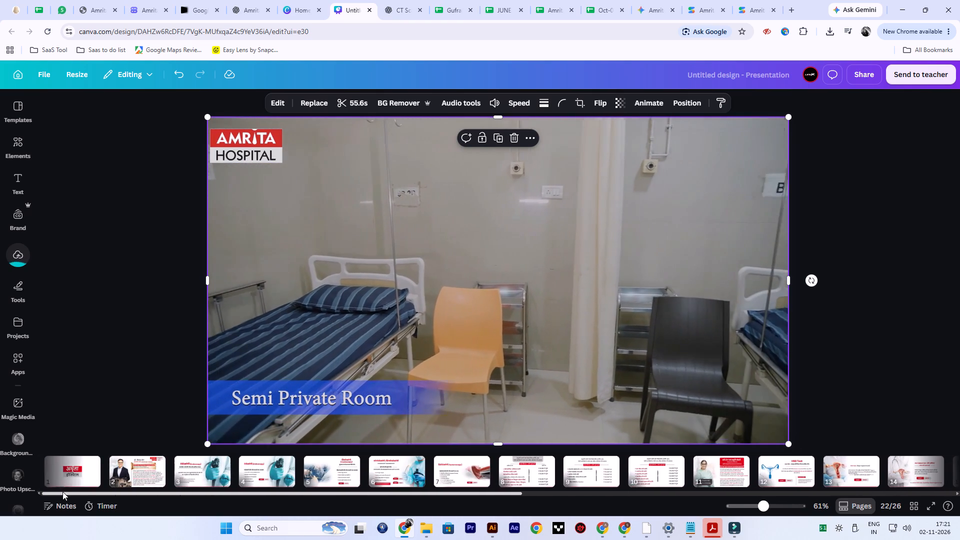
left_click_drag(62, 491, 0, 516)
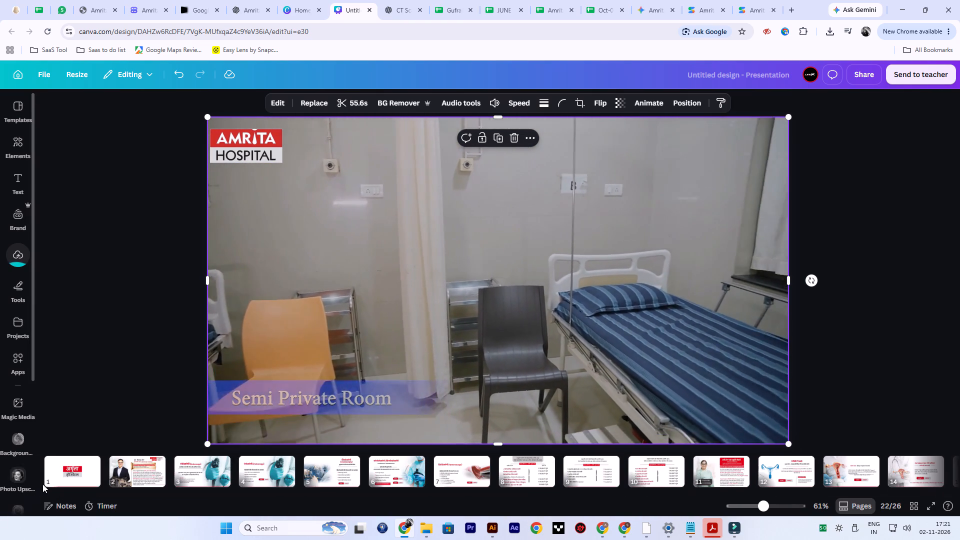
left_click(62, 477)
left_click(533, 255)
key("ctrl+c")
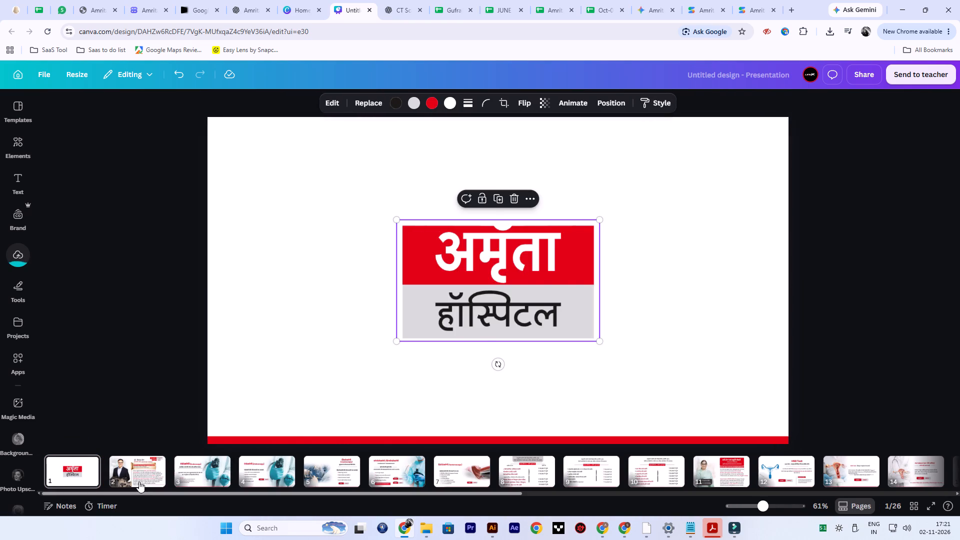
left_click(138, 470)
left_click(288, 224, "ctrl")
key("ctrl+v")
Shrink the pasted logo on page 2 and place it in the page's top-left corner, beside the doctor's head.
left_click_drag(599, 340, 550, 312)
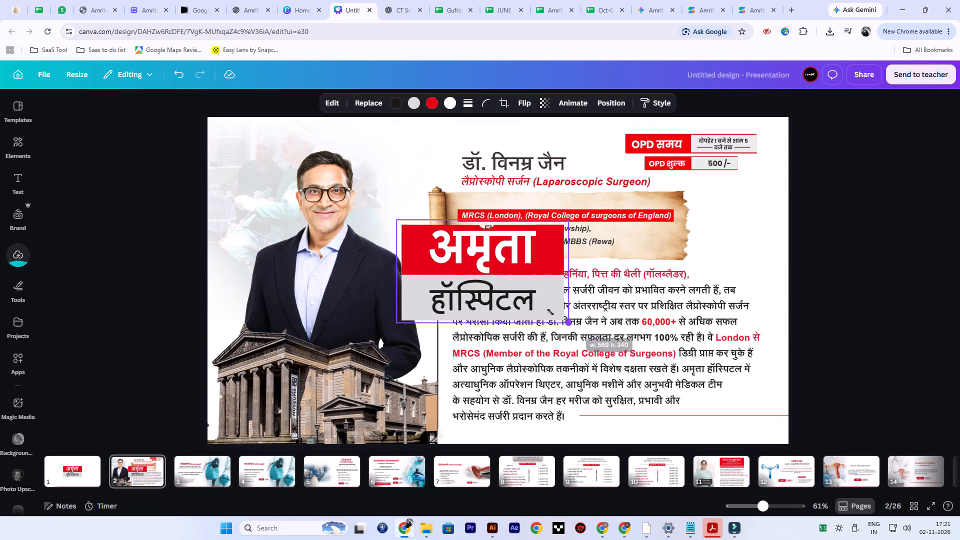
left_click_drag(550, 312, 443, 261)
left_click_drag(426, 229, 262, 146)
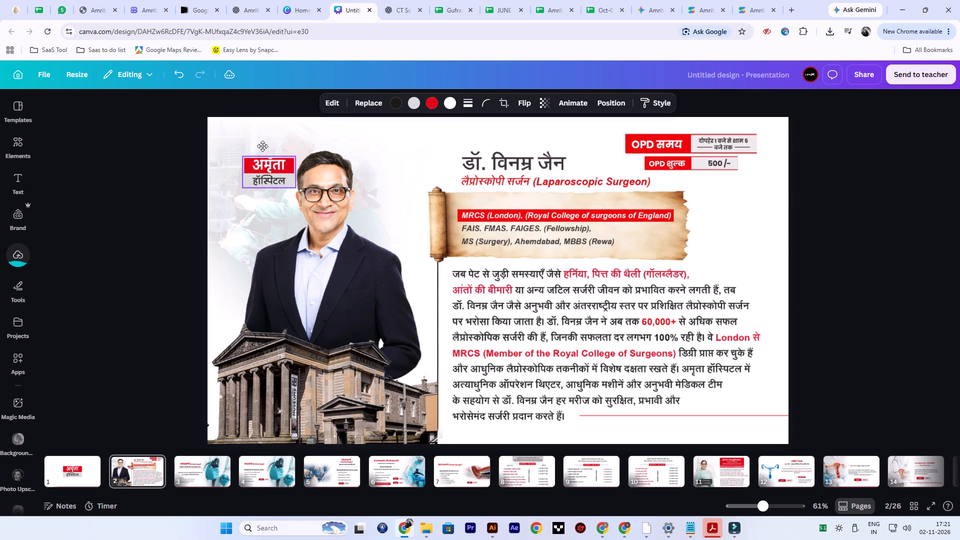
left_click_drag(262, 146, 247, 135)
left_click(174, 252)
Copy the small logo from page 2 and paste one copy each onto Endoscopy pages 3 and 4, undoing any duplicate.
left_click(248, 147)
key("ctrl+c")
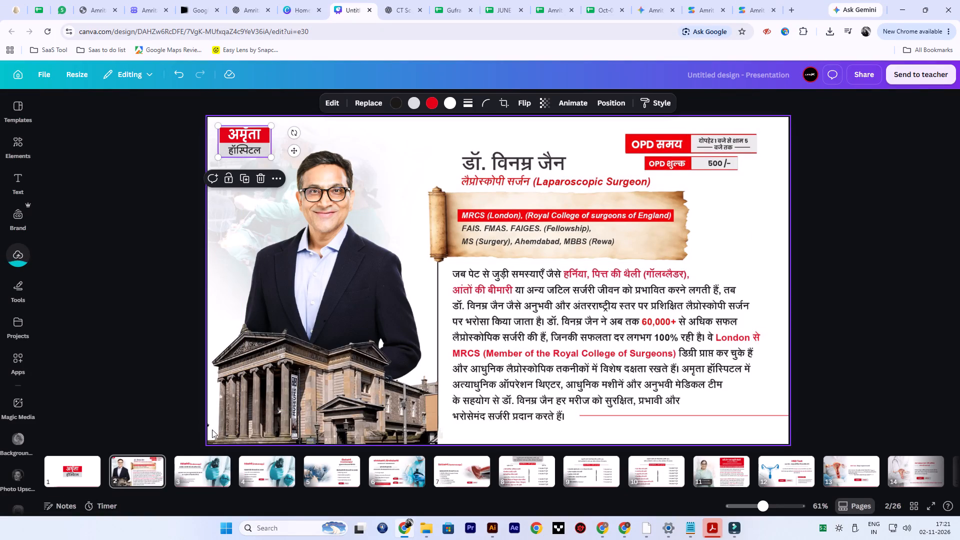
left_click(199, 470, "ctrl")
key("ctrl+v")
left_click(269, 467, "ctrl")
key("ctrl+v")
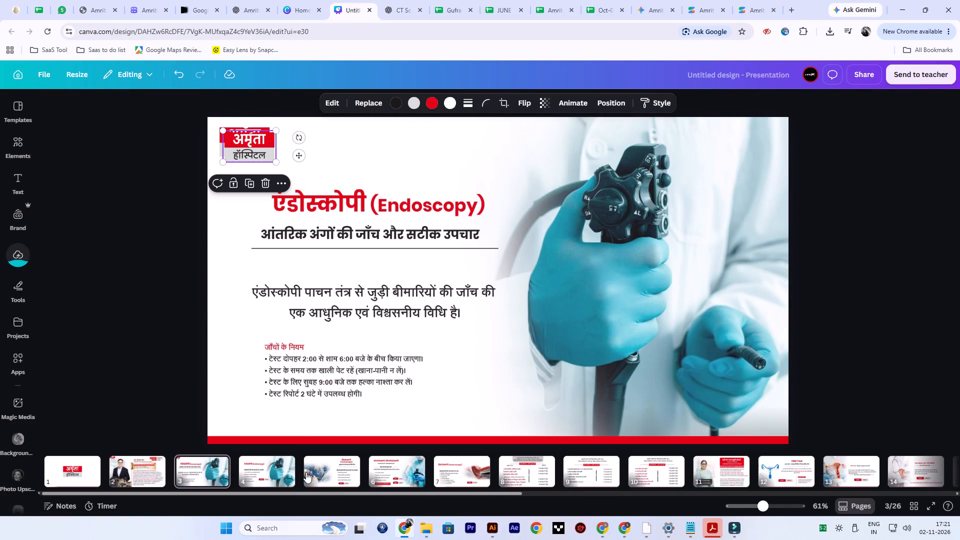
key("ctrl+z")
left_click(267, 469)
key("ctrl+v")
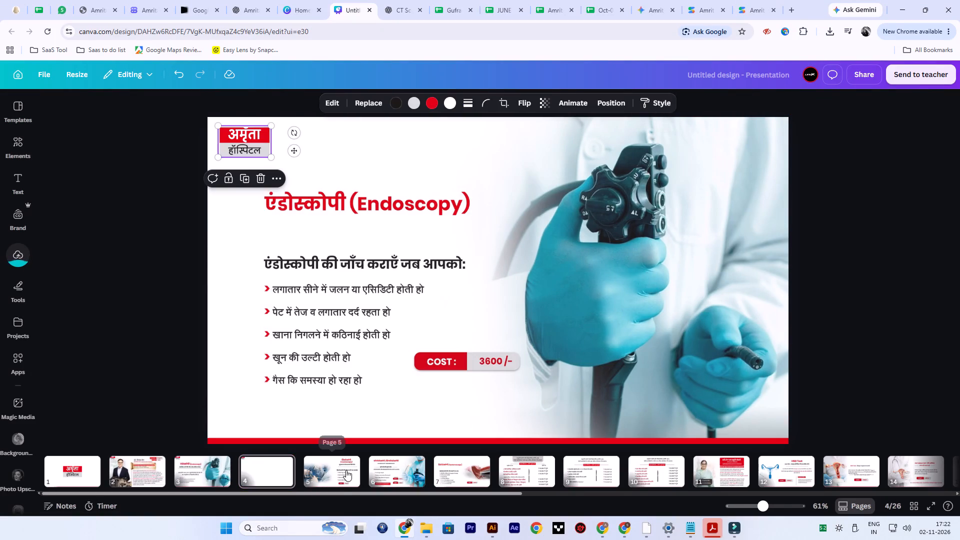
Paste the small corner logo onto each of pages 5 to 9.
left_click(352, 467)
key("ctrl+v")
left_click(422, 477)
key("ctrl+v")
left_click(478, 476)
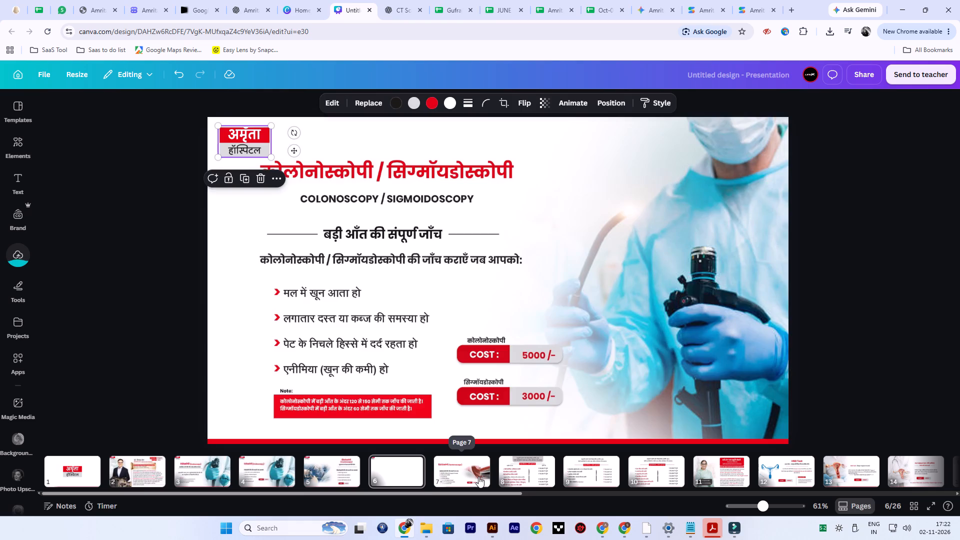
key("ctrl+v")
left_click(540, 477)
key("ctrl+v")
left_click(605, 475)
key("ctrl+v")
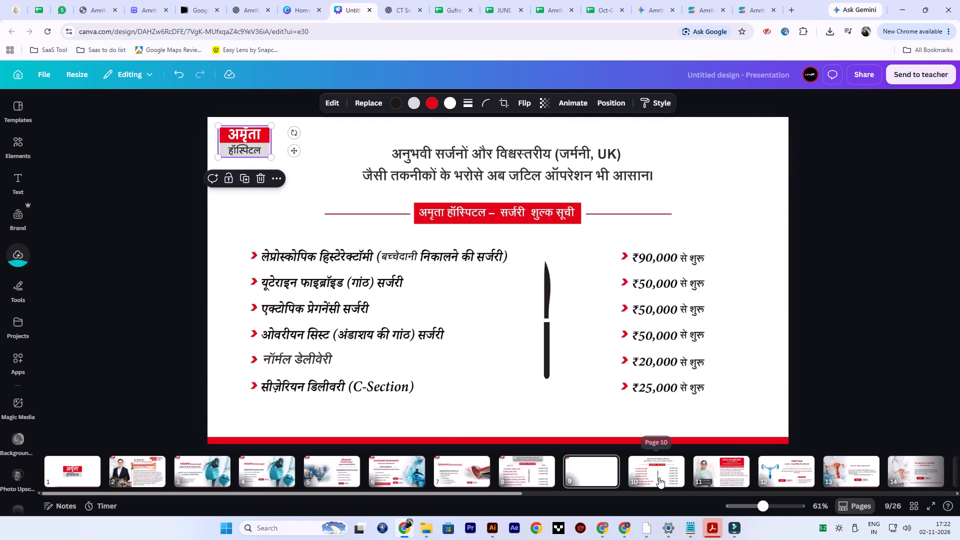
Paste the small corner logo onto pages 10, 11 and 12.
left_click(659, 477)
key("ctrl+v")
left_click(727, 475)
key("ctrl+v")
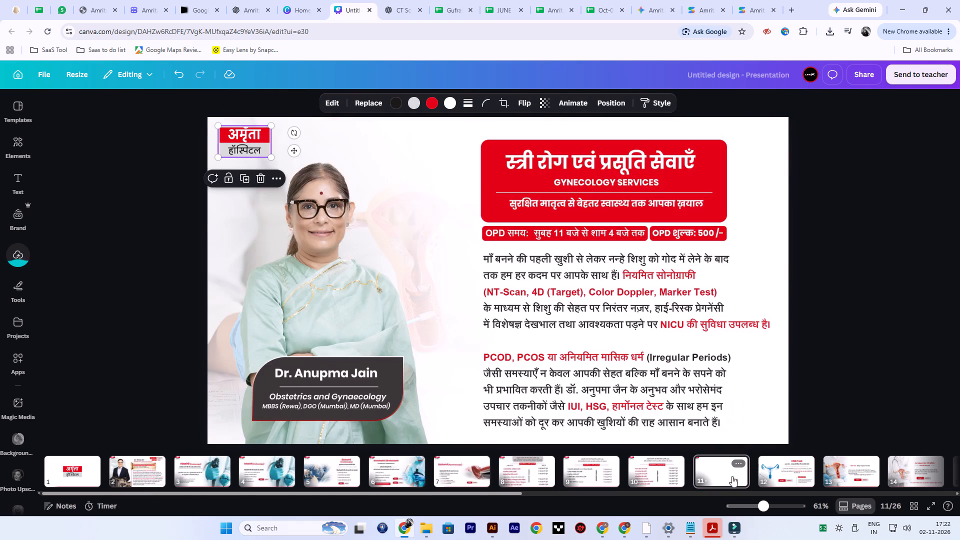
left_click(777, 468)
key("ctrl+v")
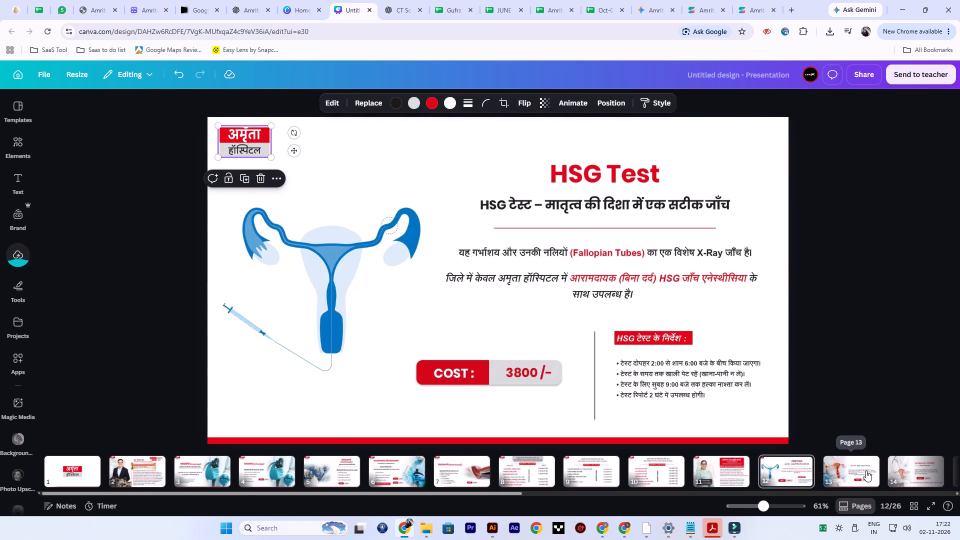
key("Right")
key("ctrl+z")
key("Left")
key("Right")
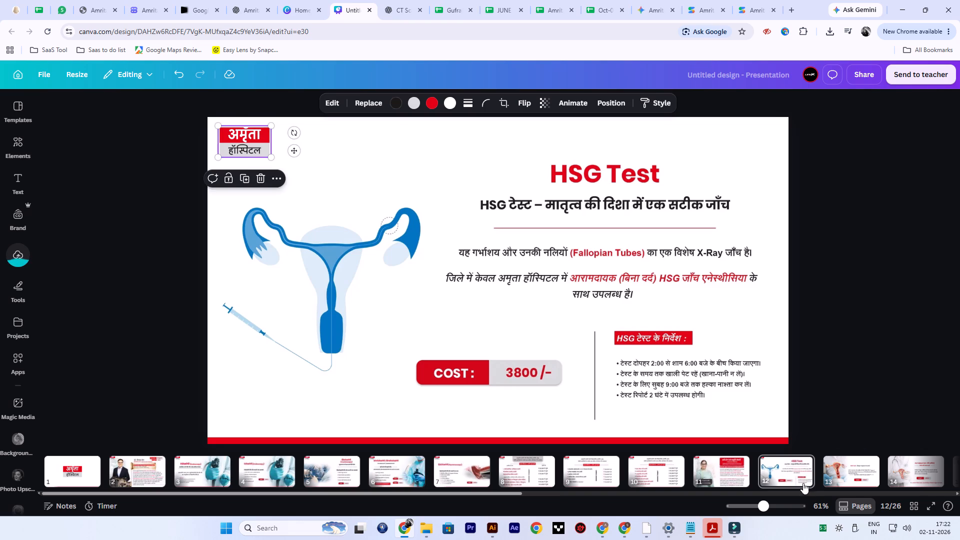
Paste the small corner logo onto pages 13, 14 and 15, ending with the AI Powered Sonography page.
left_click(805, 471)
key("Right")
key("ctrl+v")
key("Right")
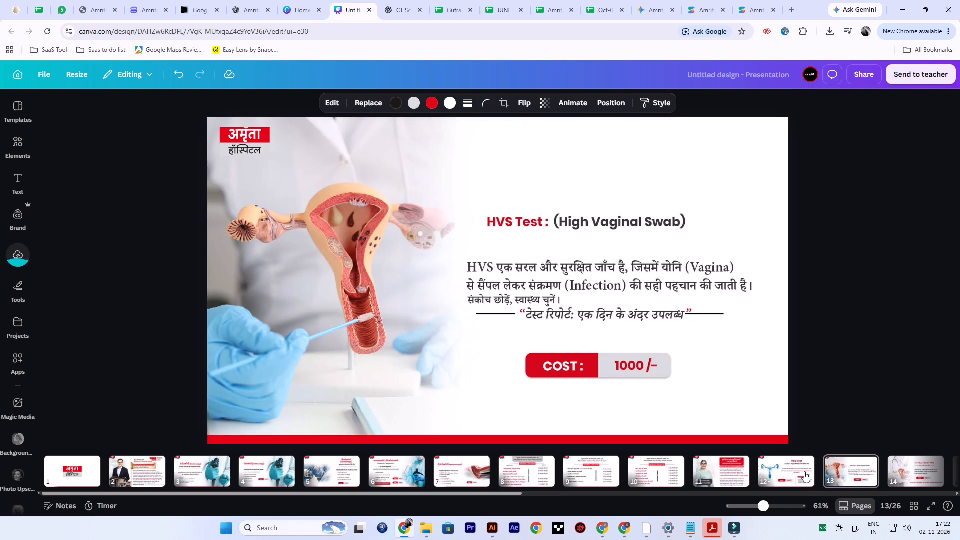
left_click(889, 471)
key("ctrl+v")
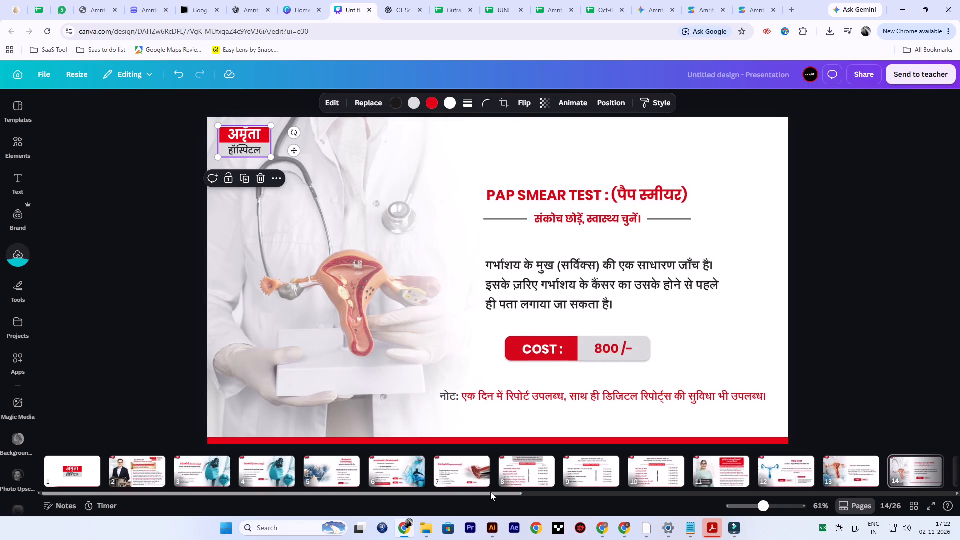
left_click_drag(490, 492, 715, 496)
left_click(549, 476)
key("ctrl+v")
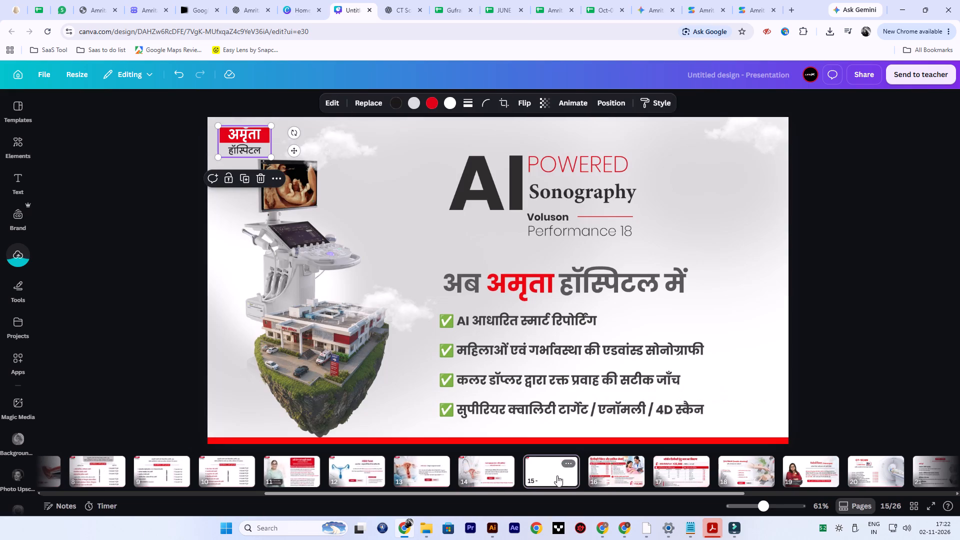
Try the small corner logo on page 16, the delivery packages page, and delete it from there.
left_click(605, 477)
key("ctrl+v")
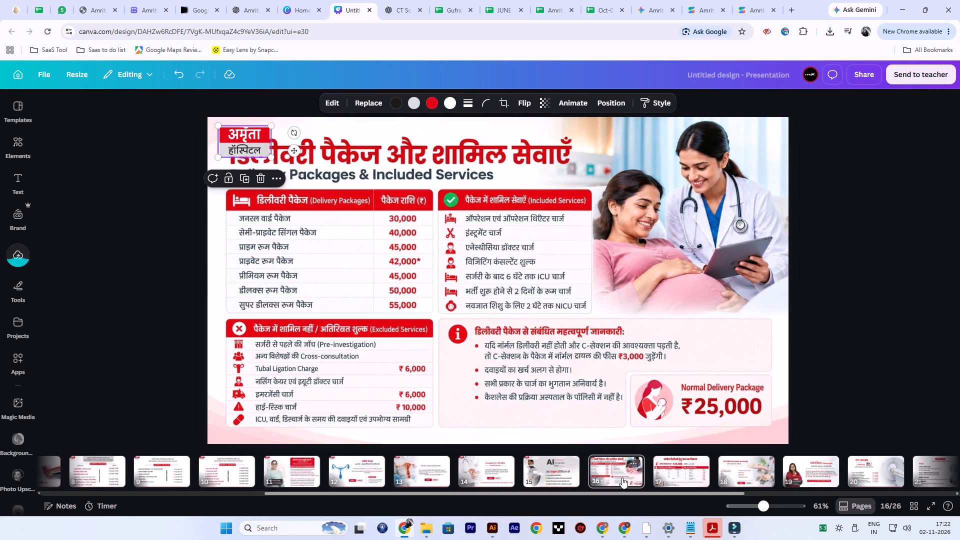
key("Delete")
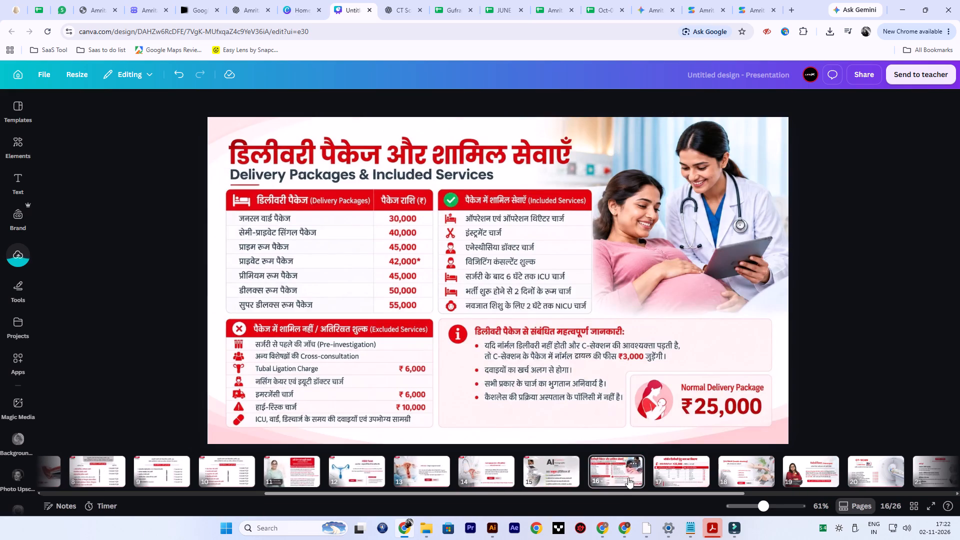
Paste the small corner logo onto each of pages 17 to 21.
left_click(667, 470)
key("ctrl+v")
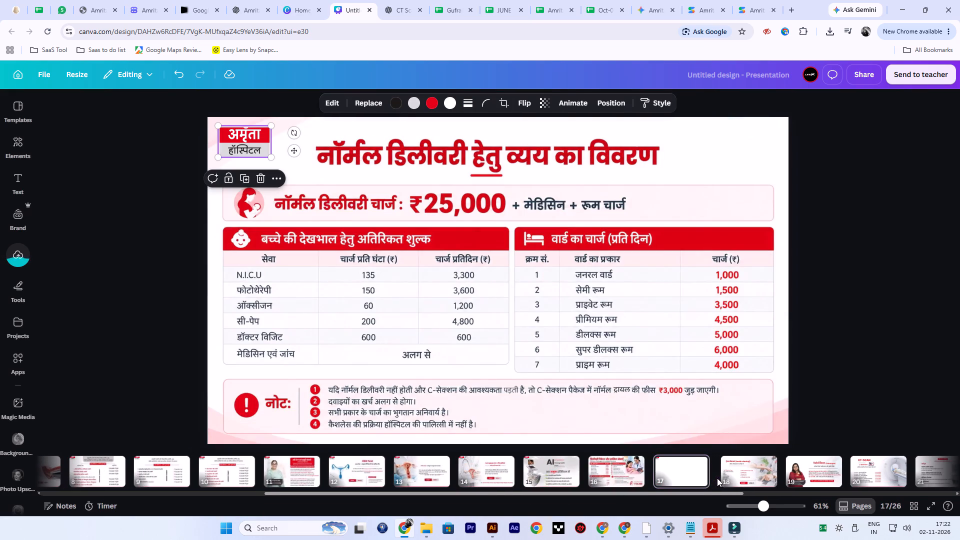
left_click(730, 475)
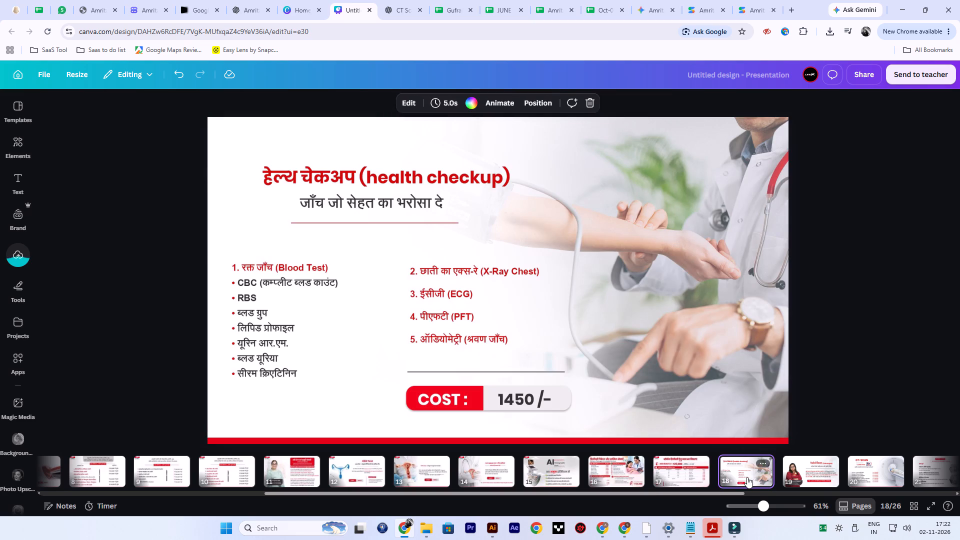
key("ctrl+v")
left_click(808, 477)
key("ctrl+v")
left_click(881, 475)
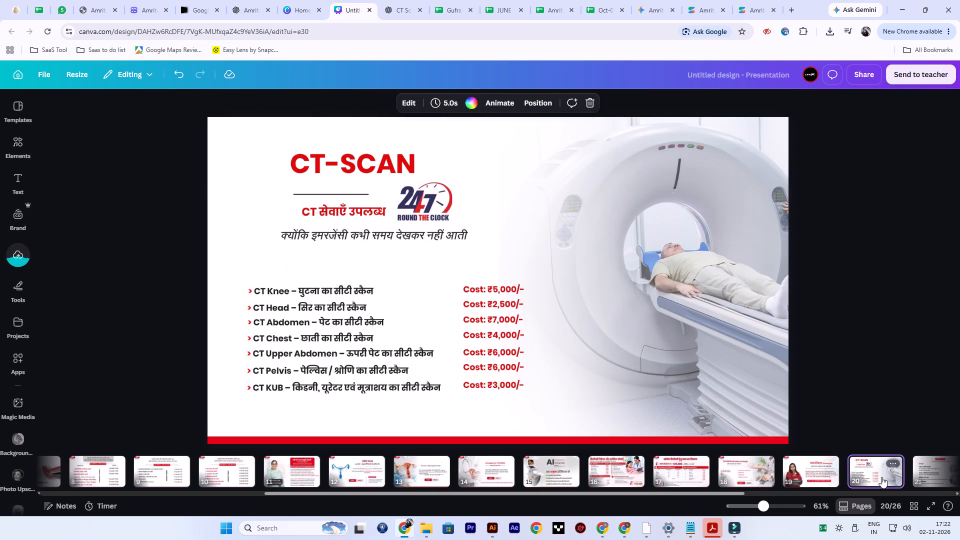
key("ctrl+v")
left_click(935, 474)
key("ctrl+v")
Paste the small corner logo onto pages 23 to 26, skipping the page 22 room video.
left_click_drag(654, 494, 697, 494)
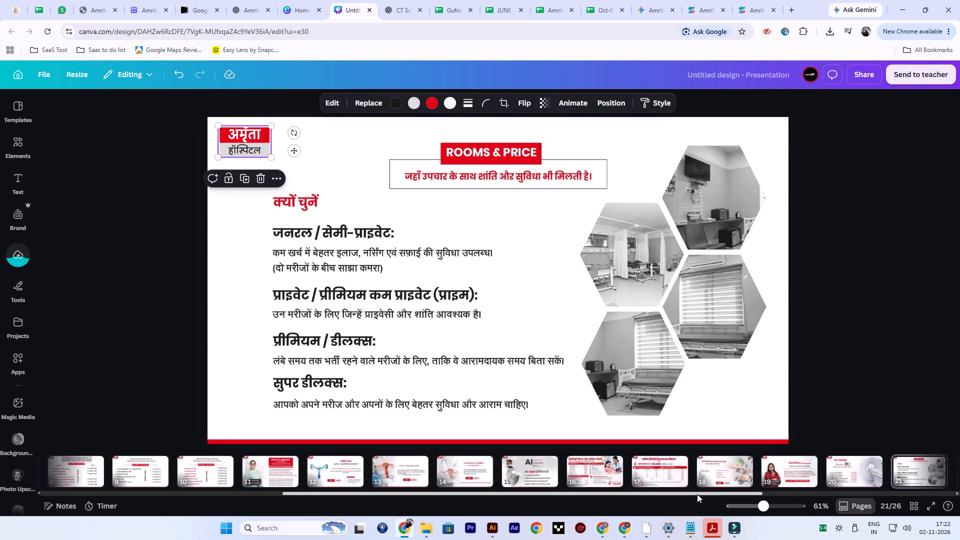
left_click_drag(697, 494, 859, 493)
left_click(606, 474)
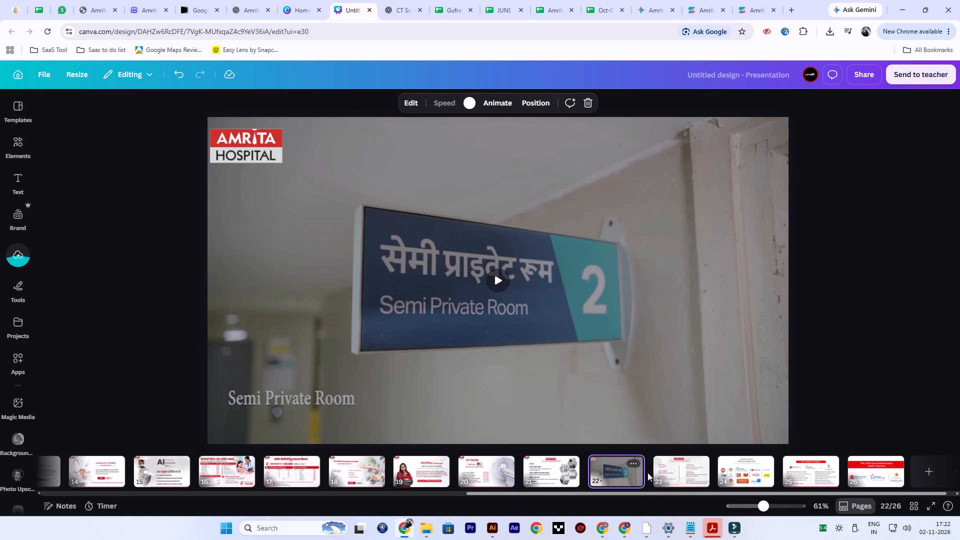
left_click(686, 472)
key("ctrl+v")
left_click(742, 475)
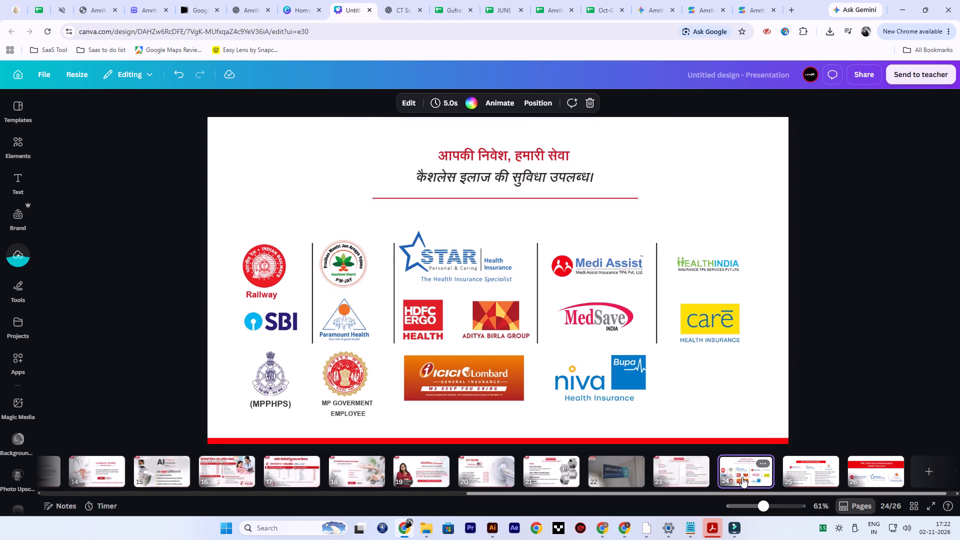
key("ctrl+v")
left_click(817, 473)
key("ctrl+v")
left_click(888, 472)
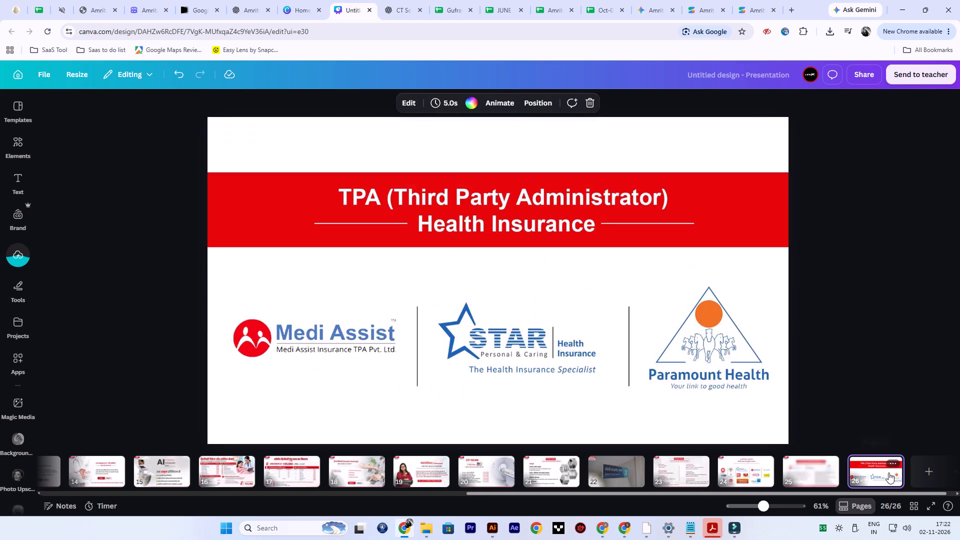
key("ctrl+v")
Add a blank page 27 at the end of the deck.
left_click_drag(851, 494, 908, 493)
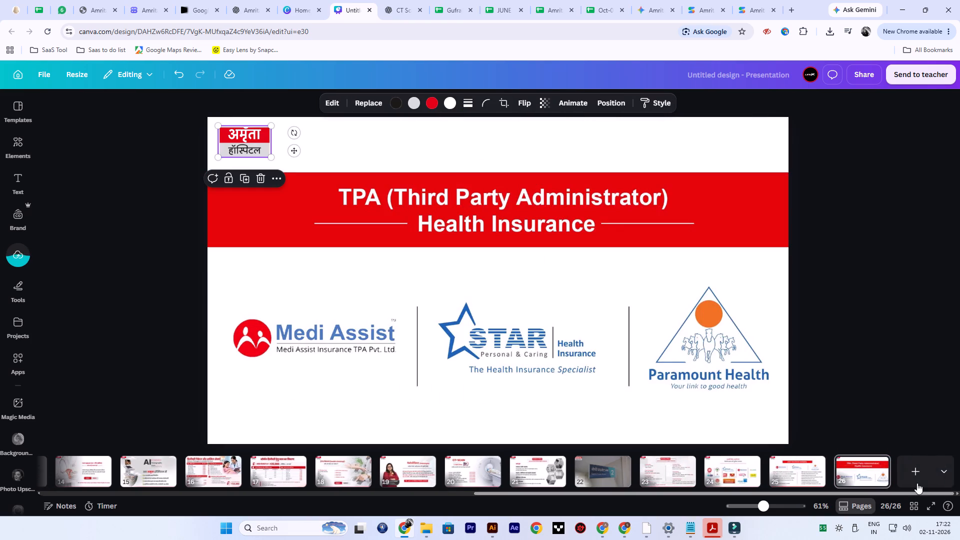
left_click(915, 477)
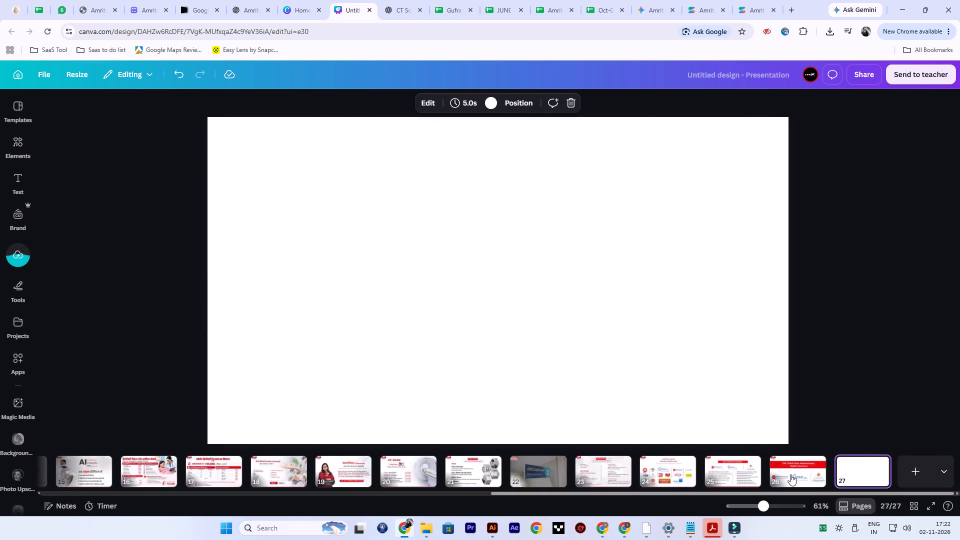
Reorder the insurance pages: TPA Health Insurance as page 24, your insurance company as 25, and the cashless logos page as 26.
left_click(796, 473)
left_click(718, 475)
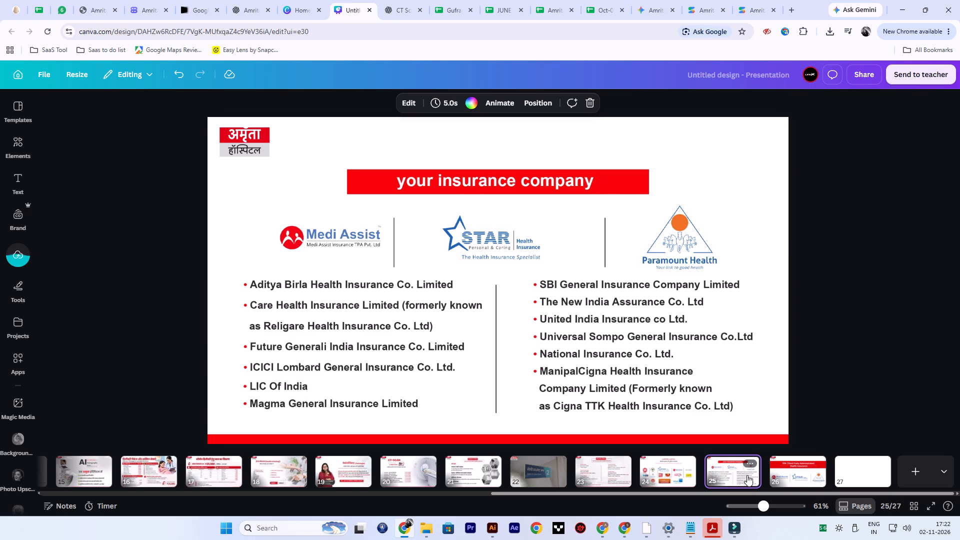
left_click_drag(796, 472, 714, 476)
left_click(670, 473)
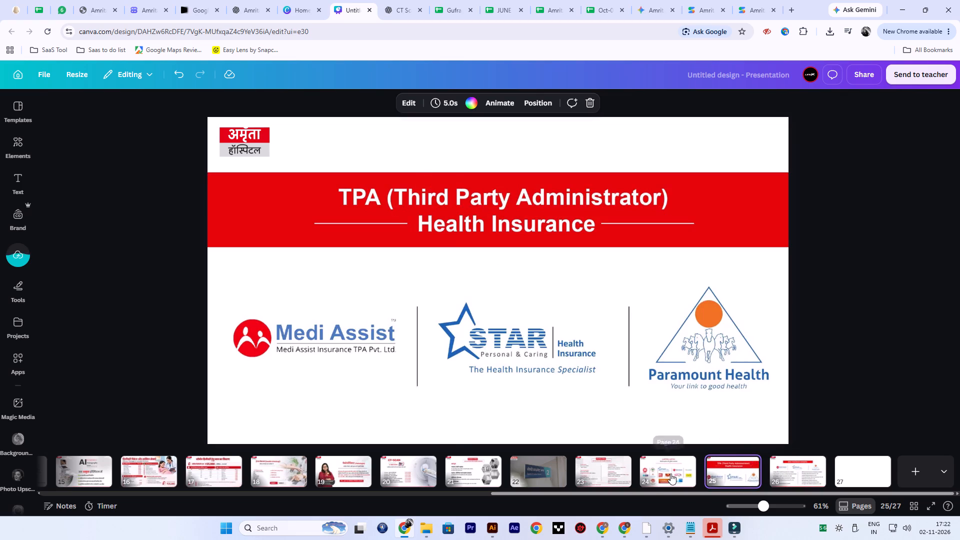
left_click_drag(670, 473, 834, 476)
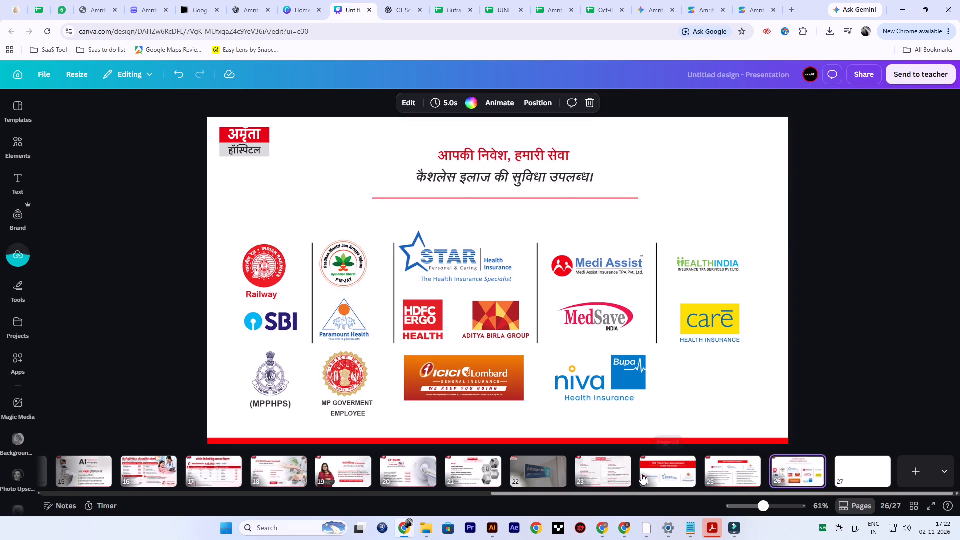
Review pages 21 to 26 to check the order of the room and insurance pages.
left_click(641, 474)
left_click(729, 475)
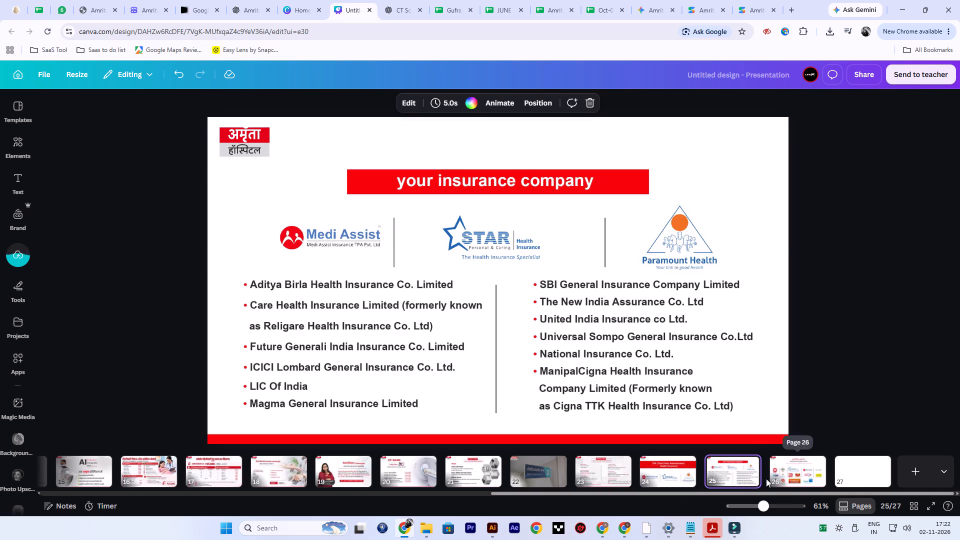
left_click(585, 475)
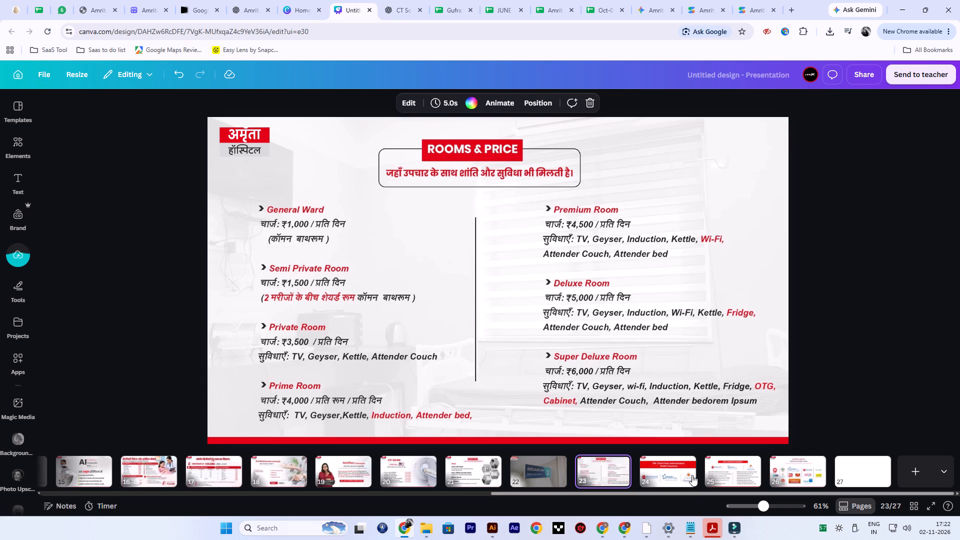
left_click(606, 473)
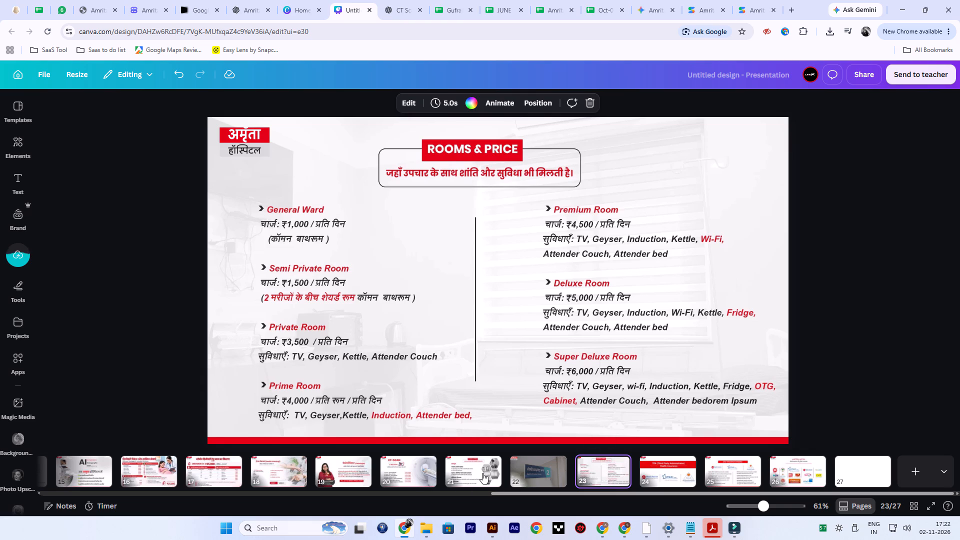
left_click(483, 472)
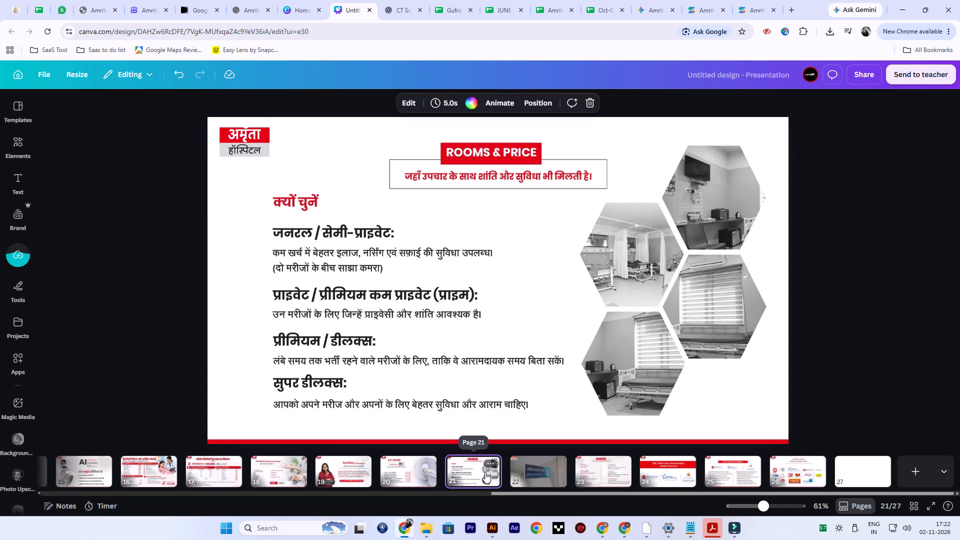
left_click(604, 474)
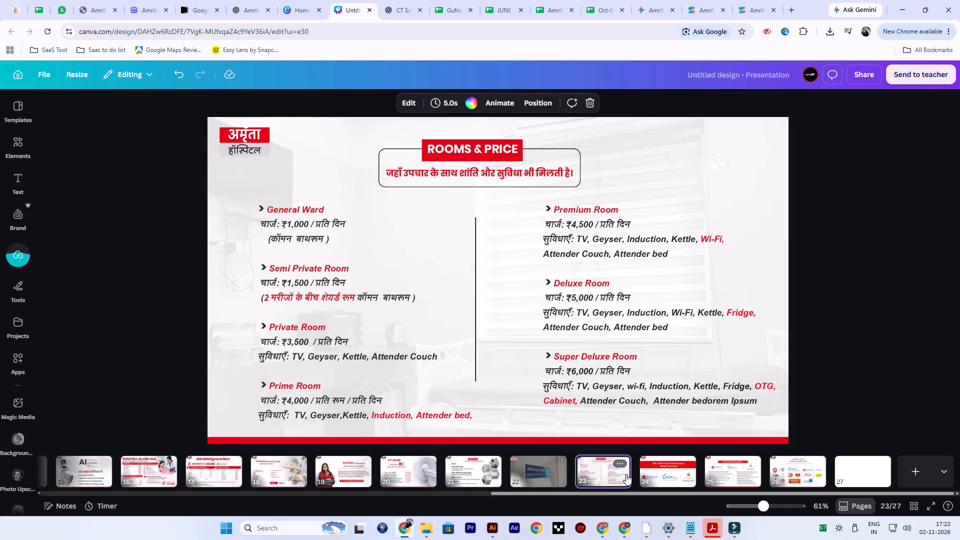
left_click(674, 474)
left_click(741, 484)
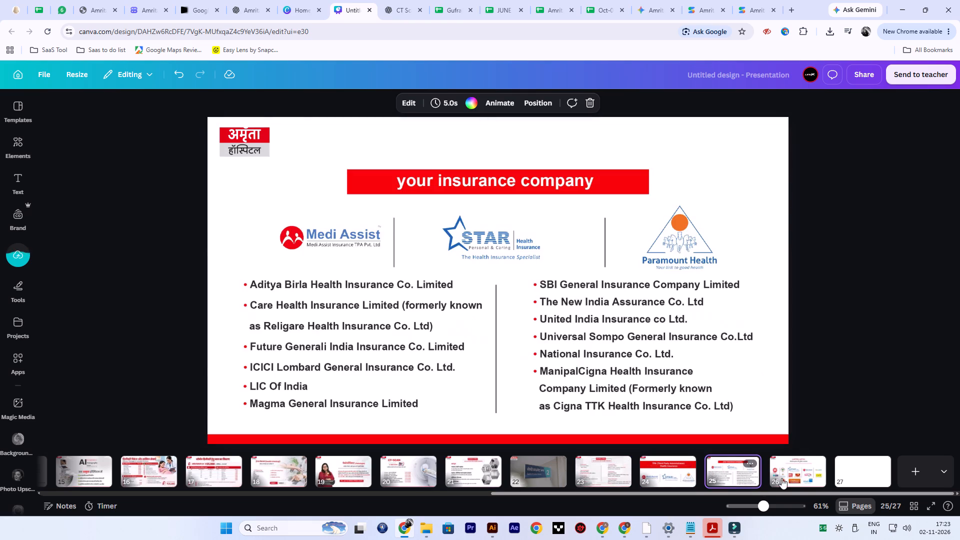
left_click(804, 478)
Search the elements for "thanku you" graphics and add the black brush-script Thank You graphic to page 27.
left_click(875, 473)
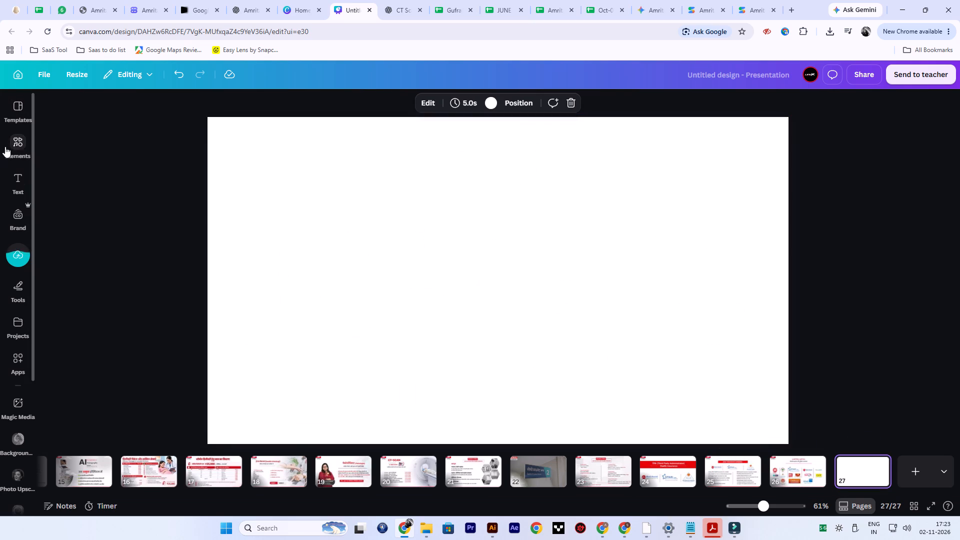
left_click(12, 141)
left_click(86, 112)
type("THANK")
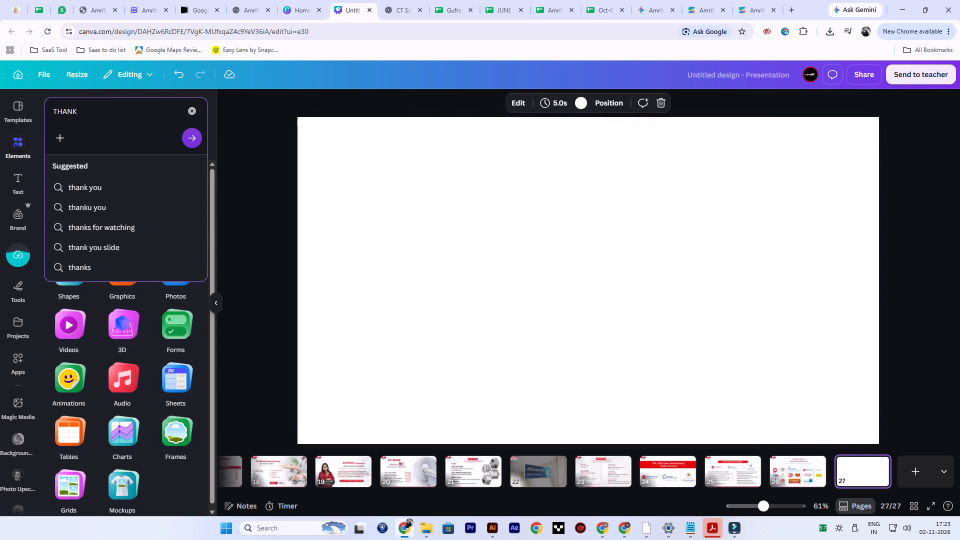
key("Down")
key("Down")
key("Return")
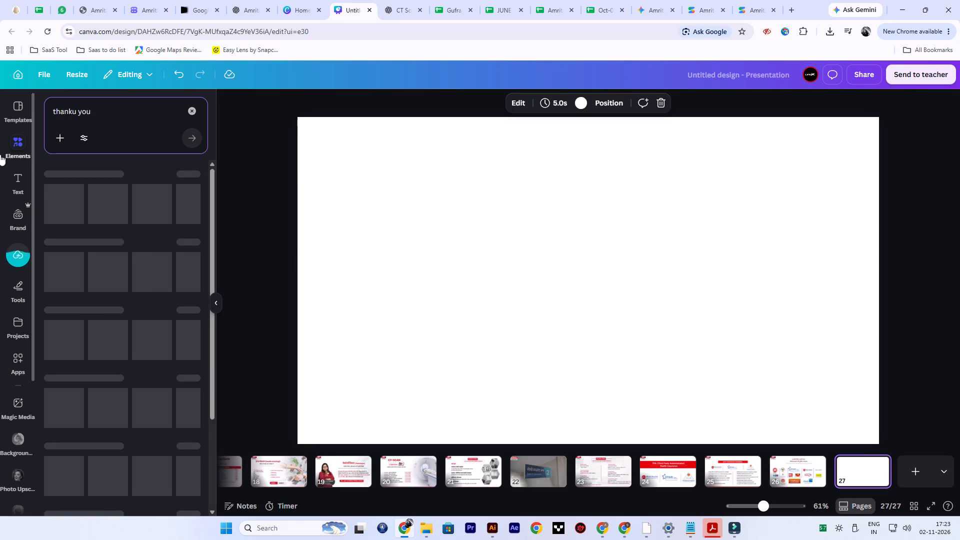
left_click(196, 239)
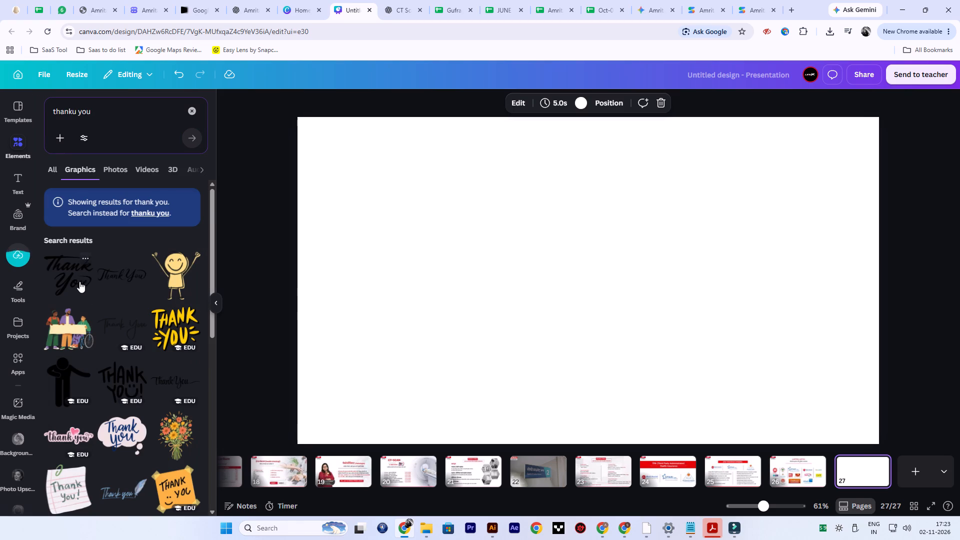
left_click(56, 271)
left_click(761, 271)
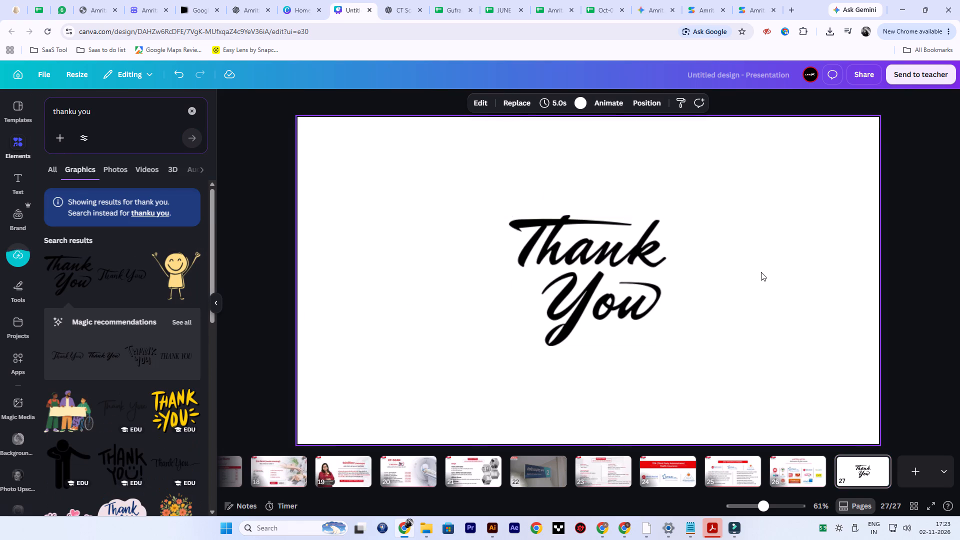
left_click(762, 329)
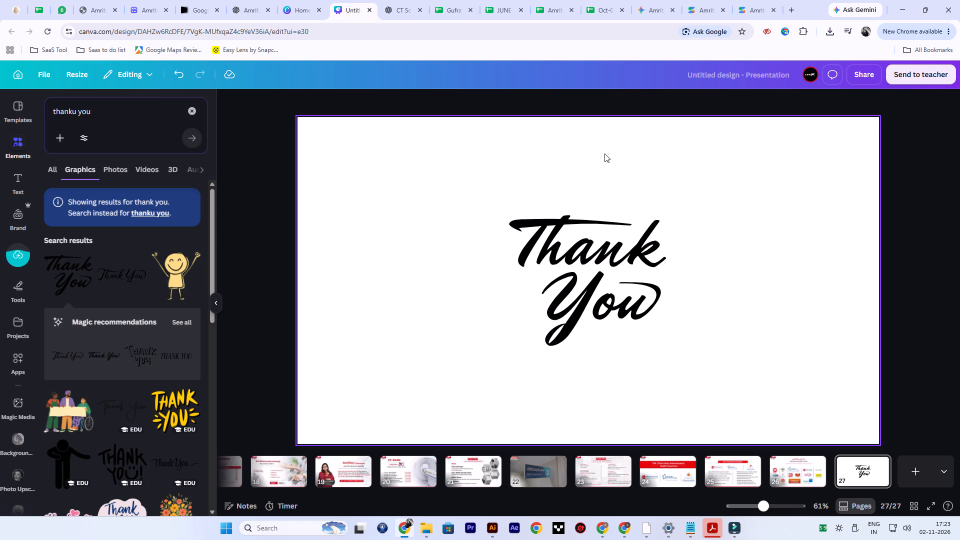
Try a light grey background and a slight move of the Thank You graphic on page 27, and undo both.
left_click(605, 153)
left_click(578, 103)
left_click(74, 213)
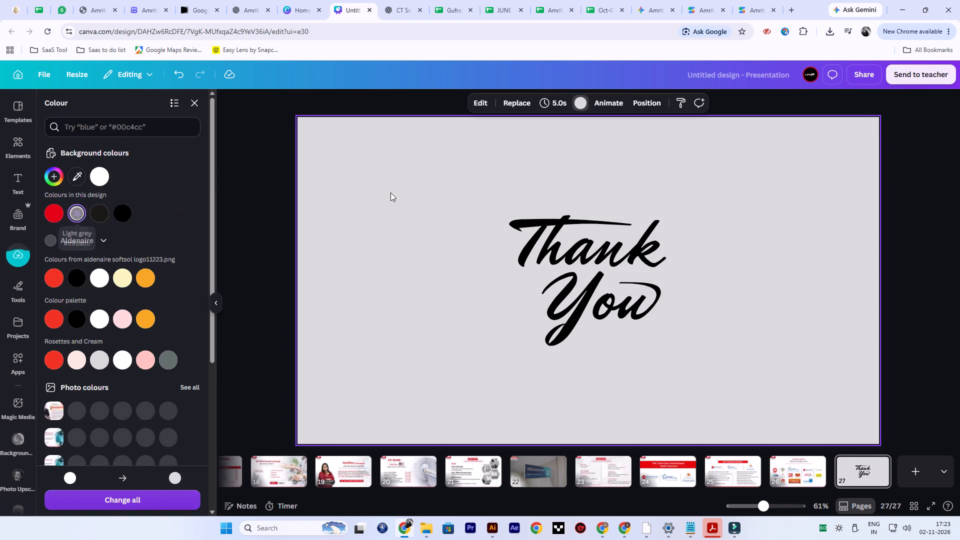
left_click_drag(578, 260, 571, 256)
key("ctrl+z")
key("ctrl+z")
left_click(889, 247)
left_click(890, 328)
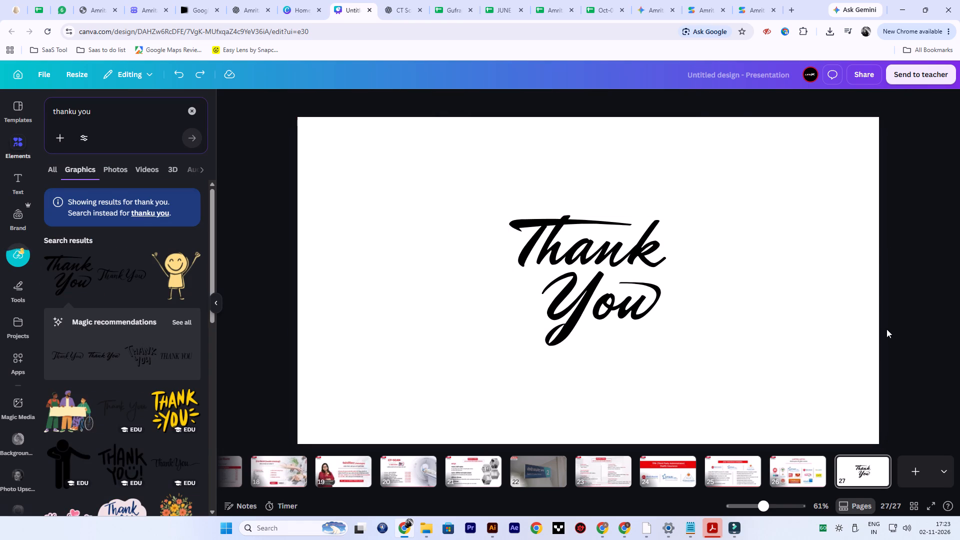
Copy the small corner logo from page 26 and paste it onto the Thank You page.
left_click(799, 464)
left_click(862, 466)
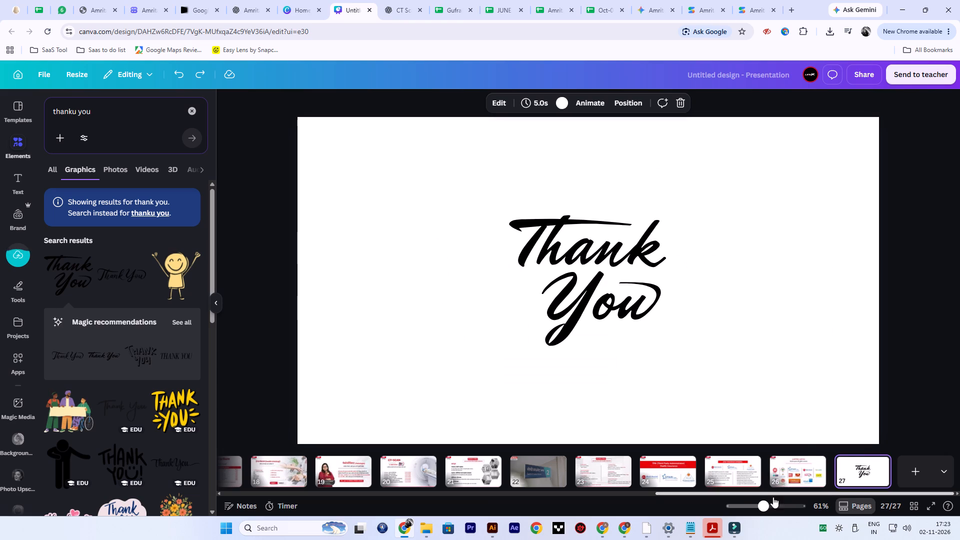
left_click(784, 473)
left_click(333, 137)
key("ctrl+c")
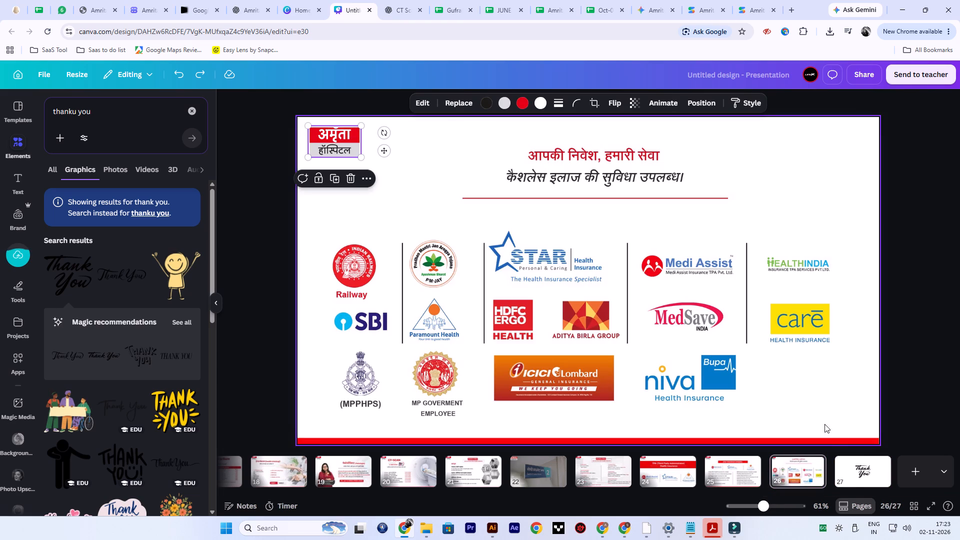
left_click(853, 468)
key("ctrl+v")
left_click(756, 326)
Recolour the Thank You graphic on page 27 with the design's red.
left_click(550, 279)
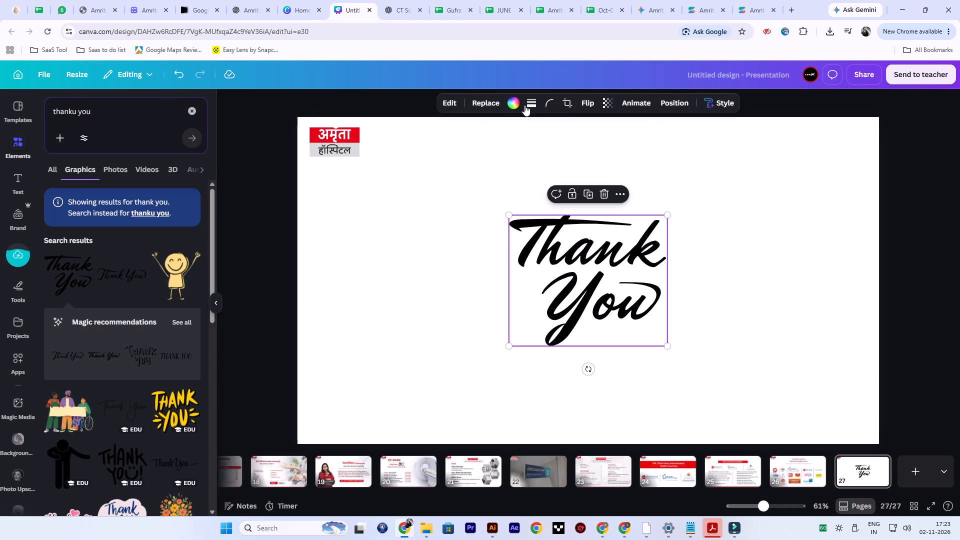
left_click(511, 97)
left_click(93, 171)
double_click(843, 248)
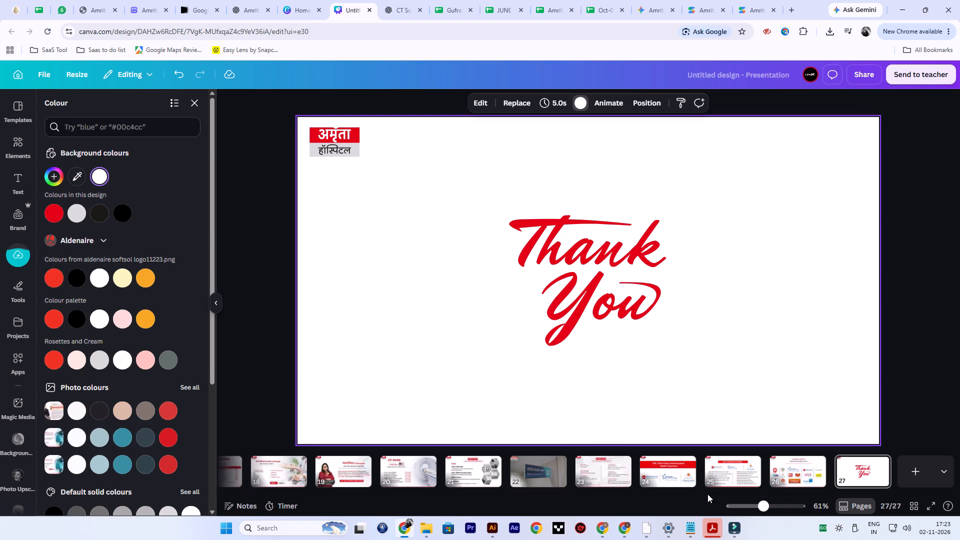
Check the uploaded videos and review the download tips, examining the media listed under the critical issue.
left_click(27, 246)
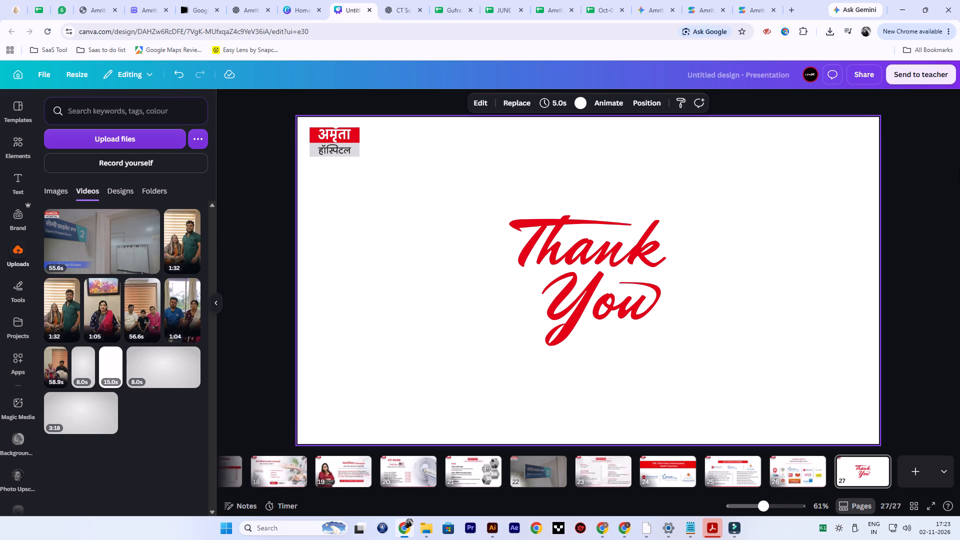
left_click(862, 76)
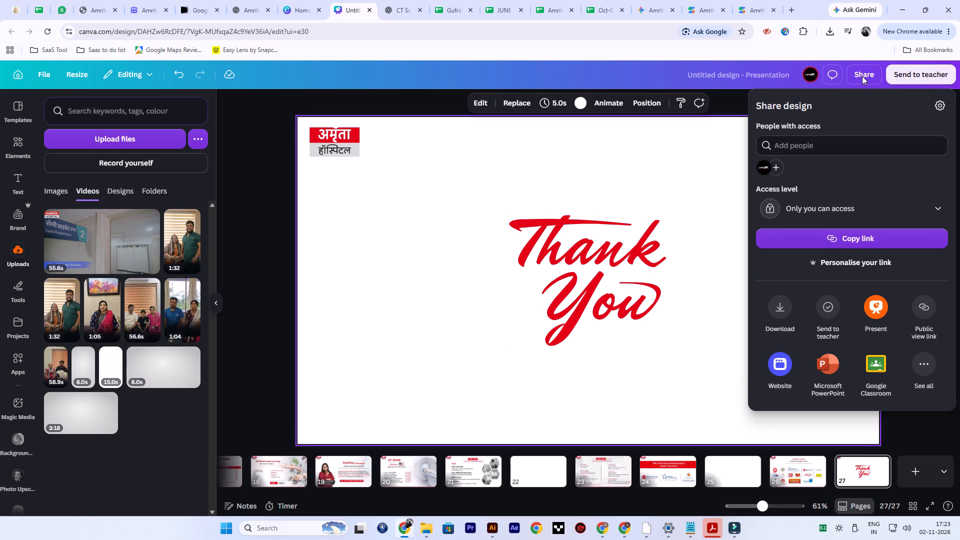
left_click(780, 310)
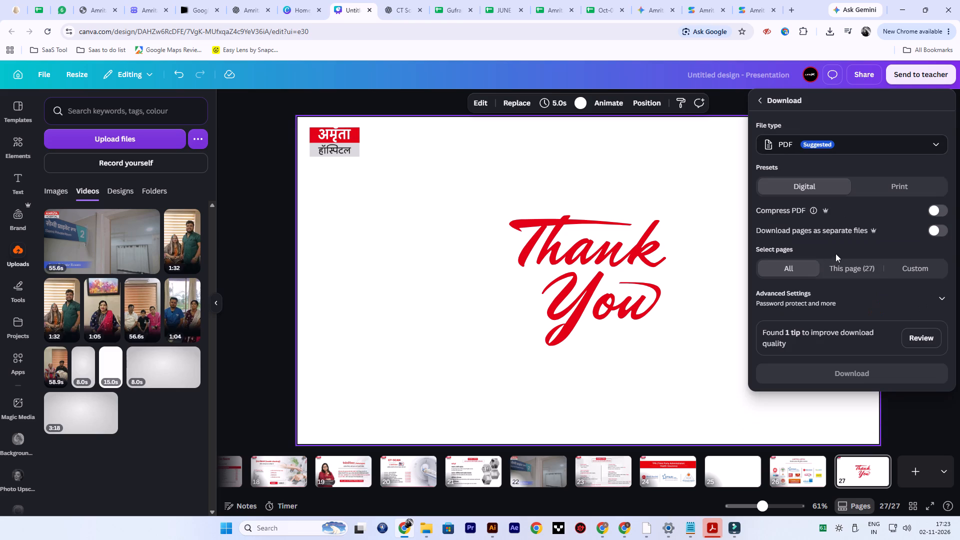
left_click(856, 329)
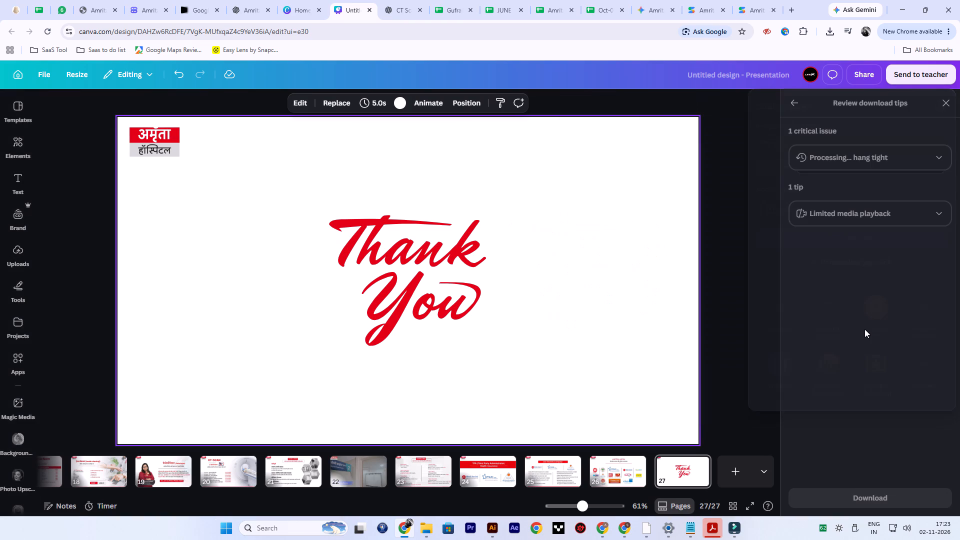
left_click(871, 144)
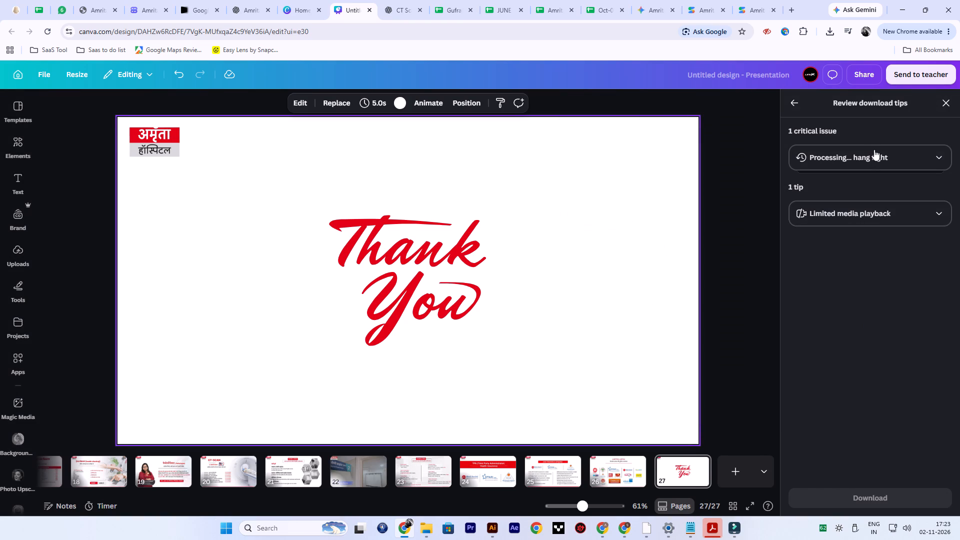
left_click(875, 151)
left_click(871, 211)
left_click(874, 244)
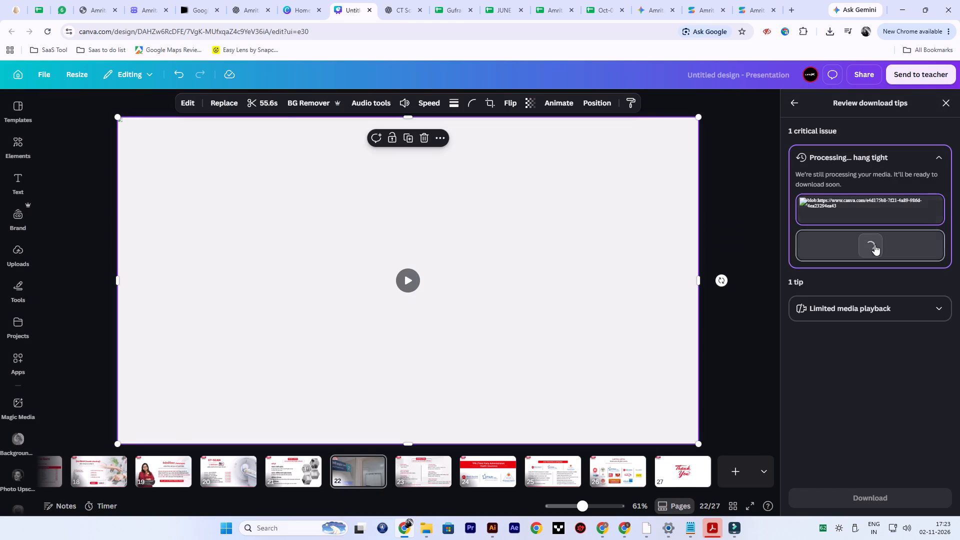
left_click(940, 104)
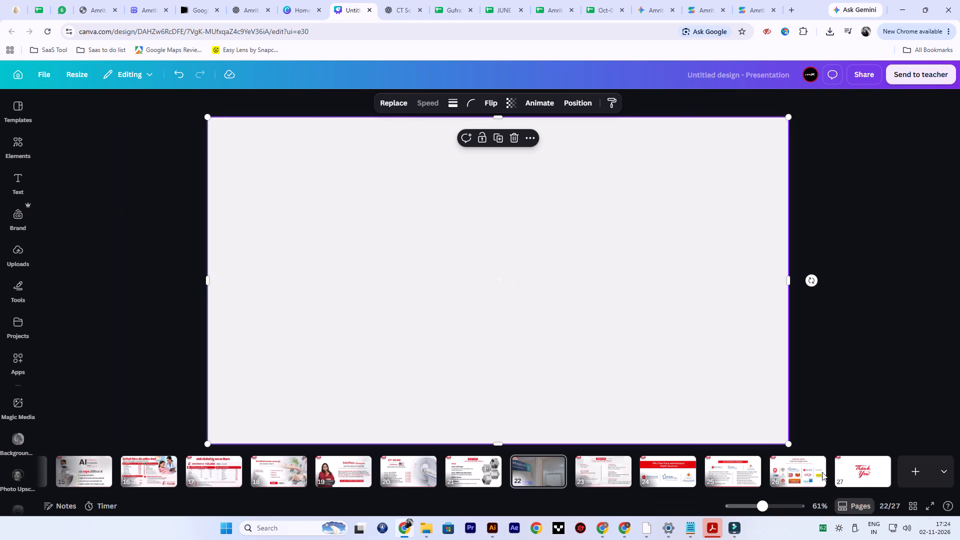
Set up a PPTX download of all pages and review its critical issue and the Limited media playback tip.
left_click(867, 78)
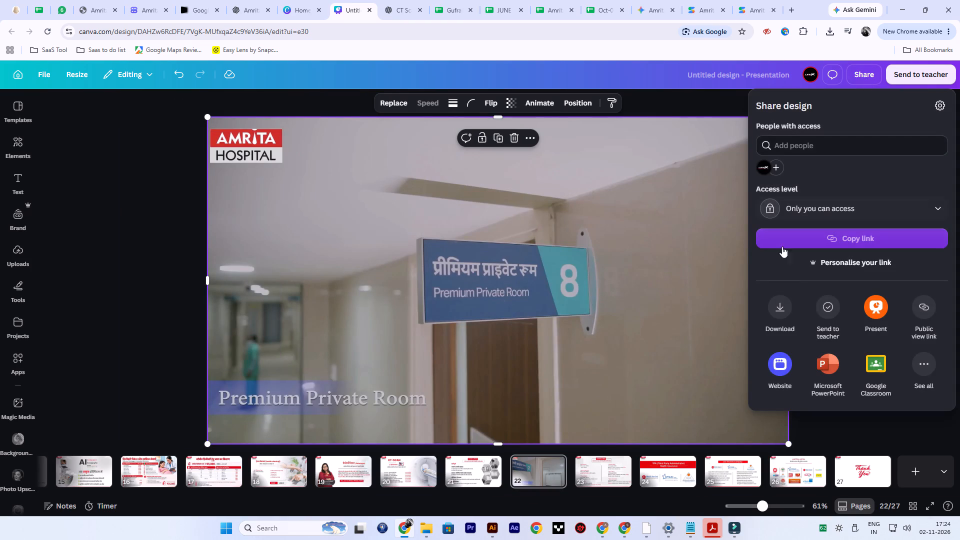
left_click(774, 312)
left_click(840, 265)
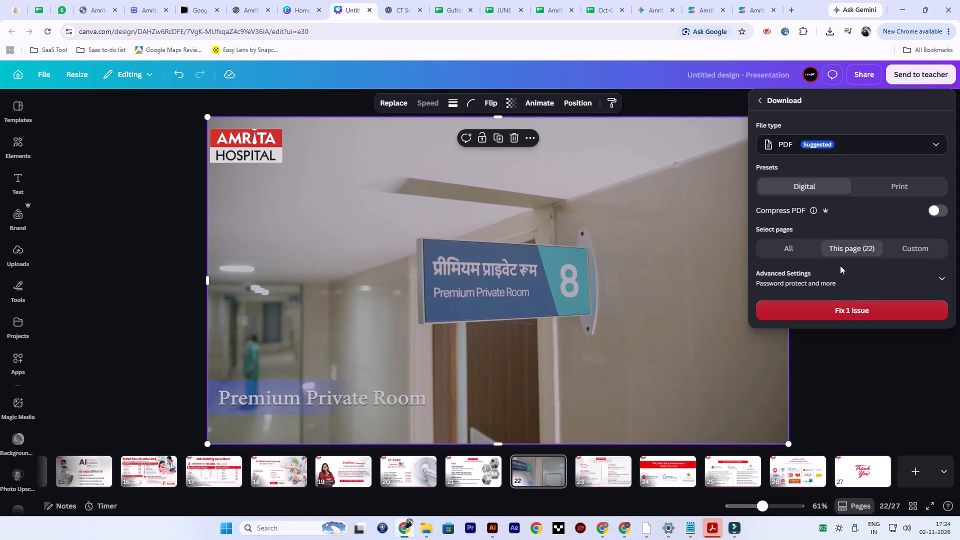
left_click(807, 247)
left_click(812, 142)
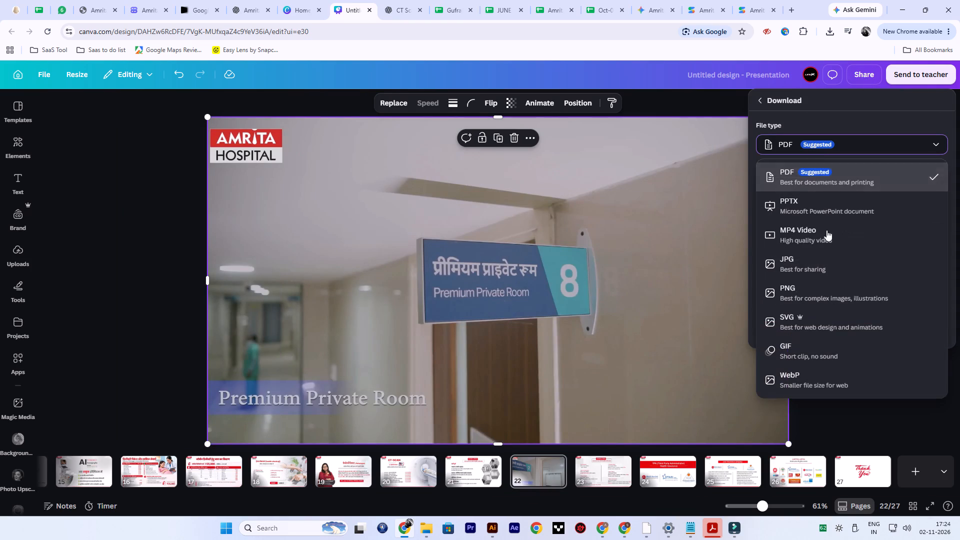
left_click(816, 211)
left_click(850, 241)
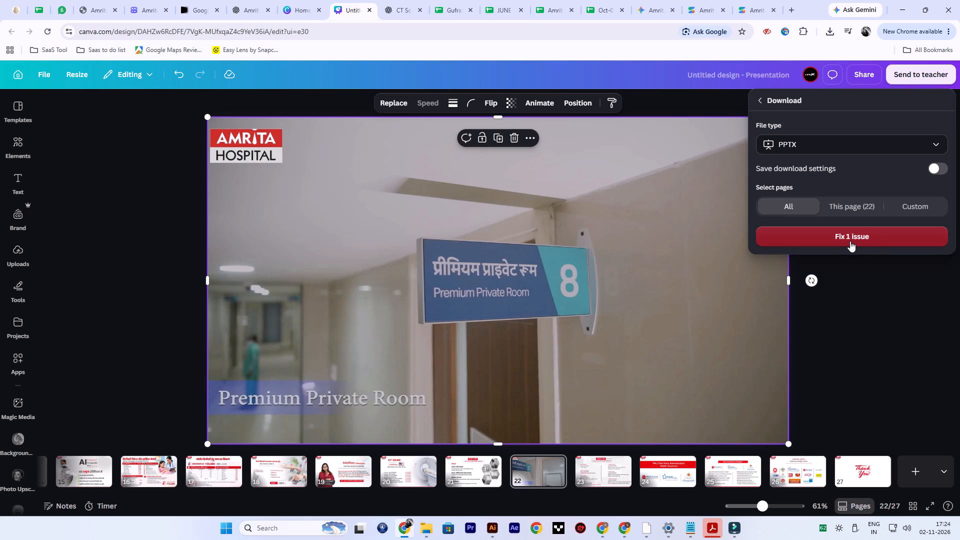
left_click(847, 214)
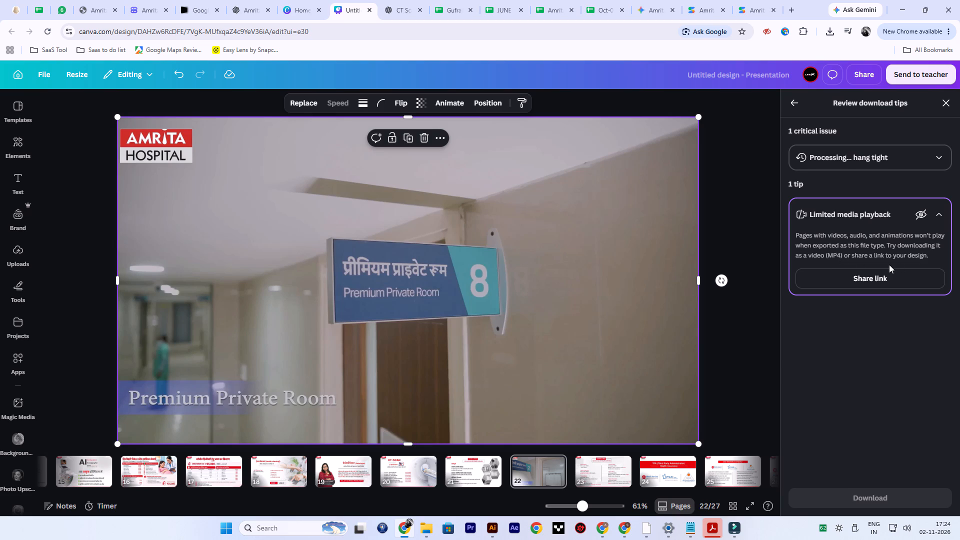
left_click(880, 154)
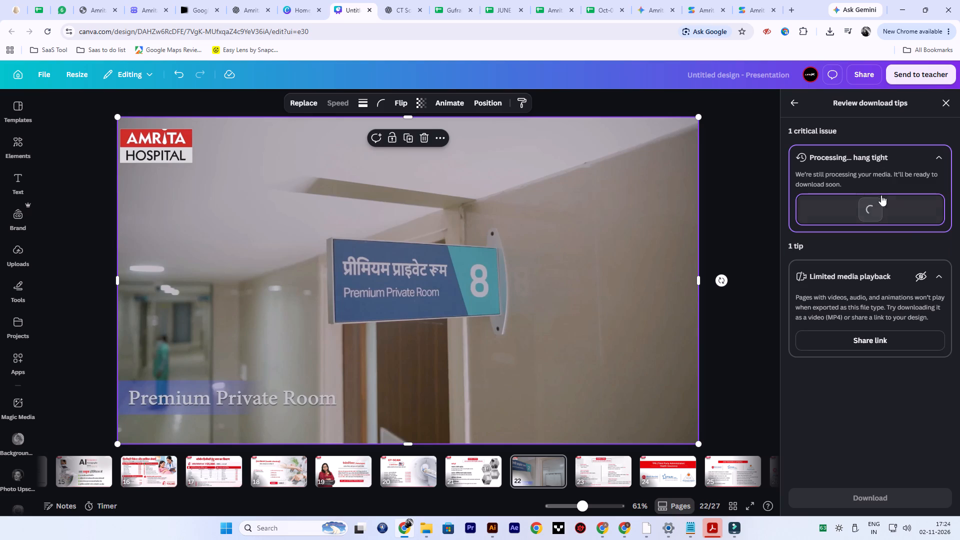
Open the public view link option for the design from the Limited media playback tip.
left_click(907, 337)
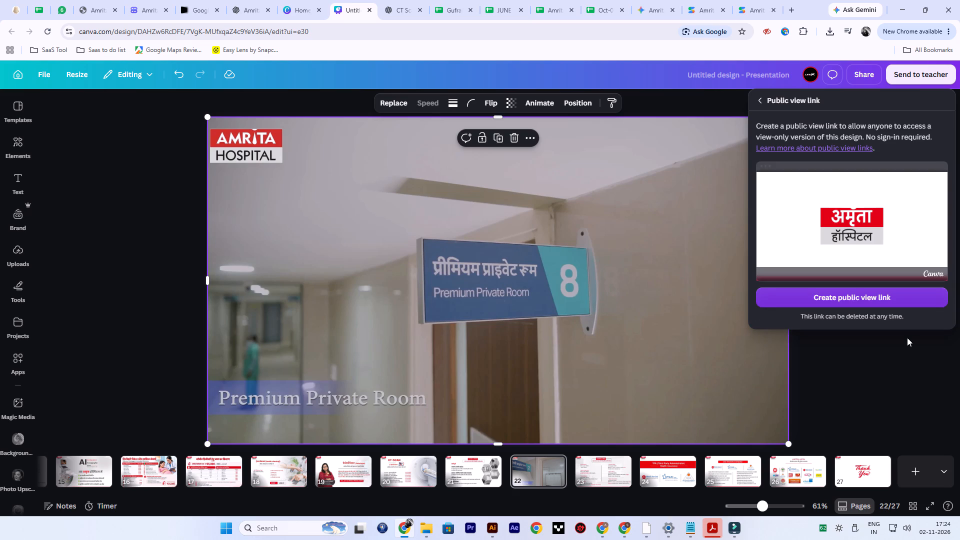
Create a public view link for the presentation, keep access set to Anyone can access, and copy the link.
left_click(874, 300)
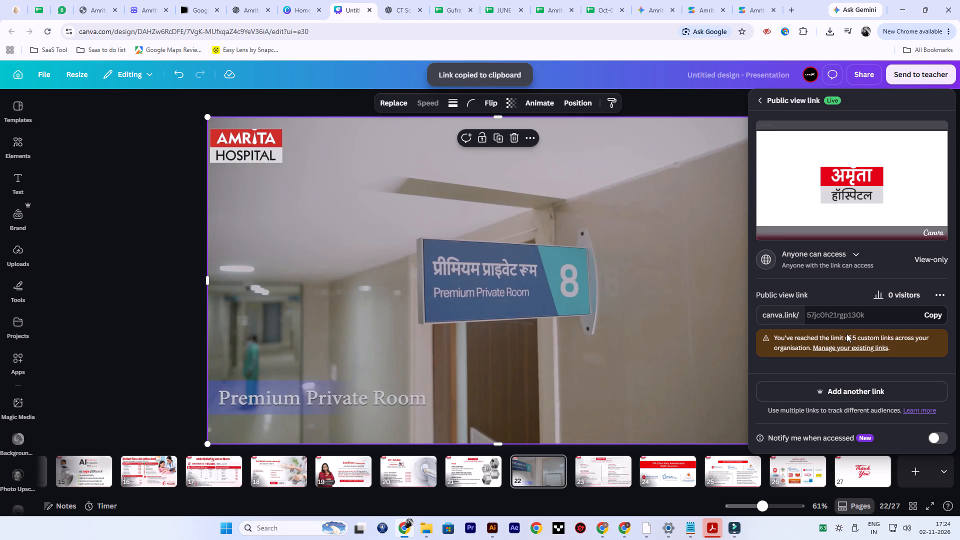
left_click(937, 312)
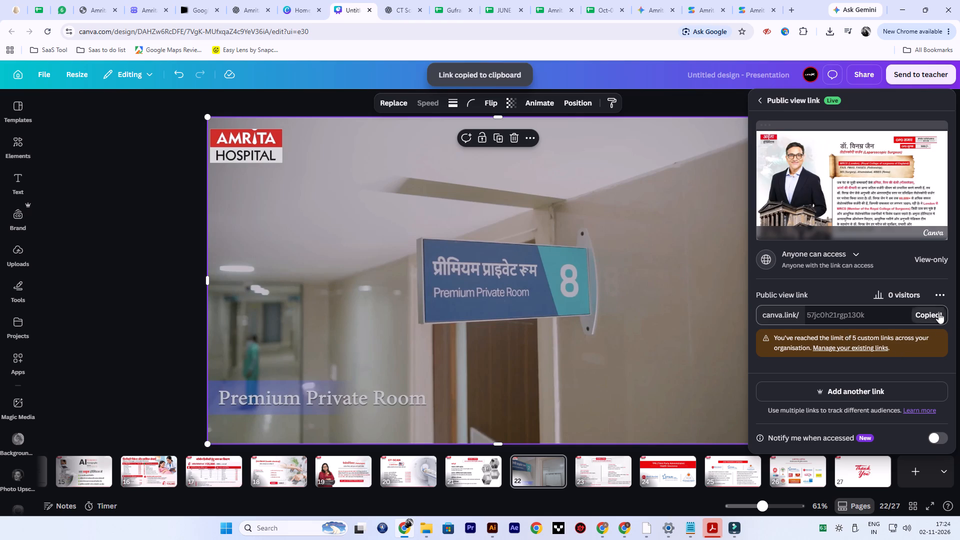
left_click(855, 255)
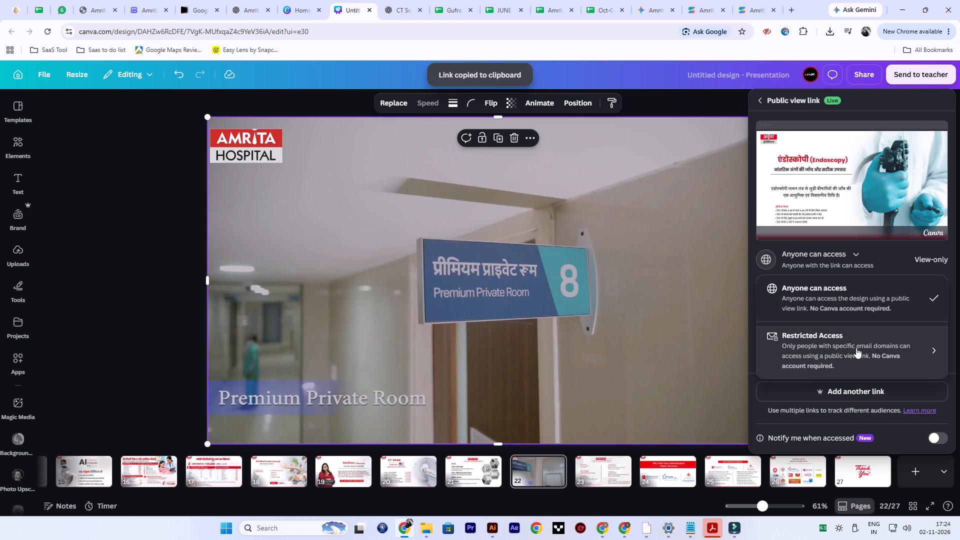
left_click(854, 297)
left_click(876, 250)
left_click(931, 316)
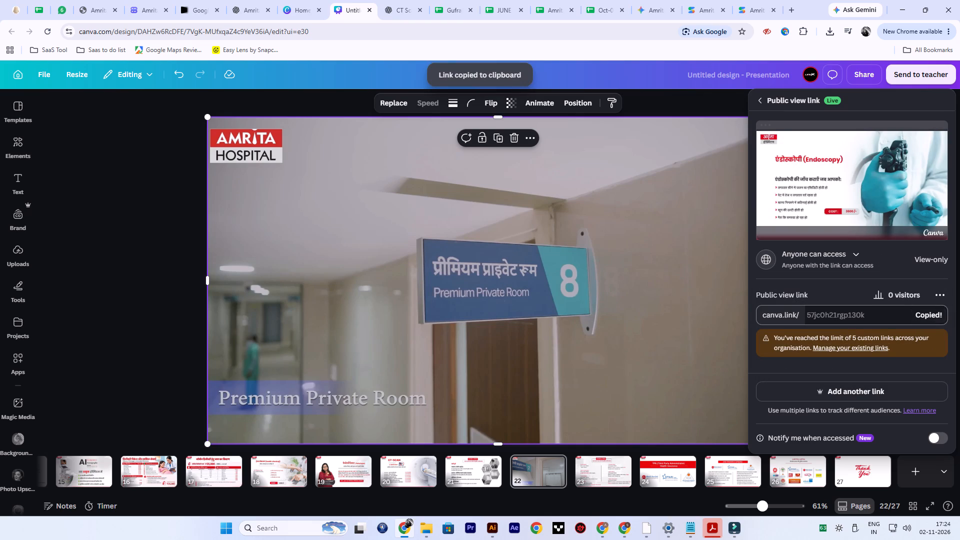
Open the copied public view link in a new browser tab.
left_click(789, 7)
key("ctrl+v")
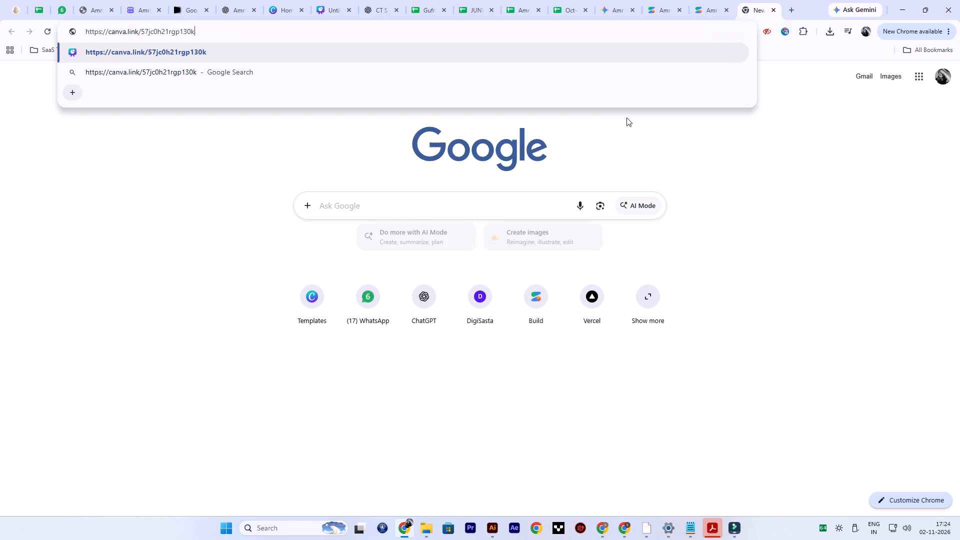
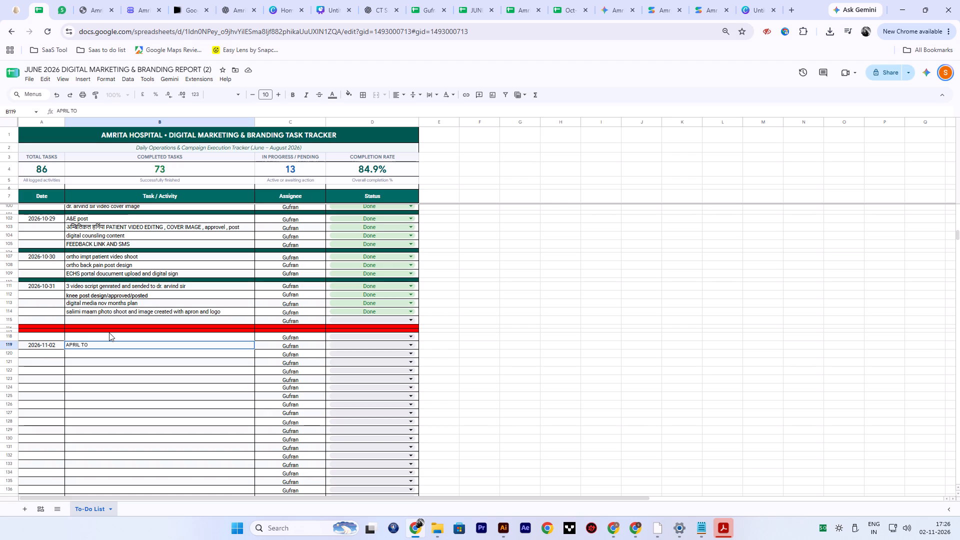
Complete the 2026-11-02 task entry in row 119 so it reads "APRIL TO OCT ALL PERFORMACE REPORT".
type("OCT")
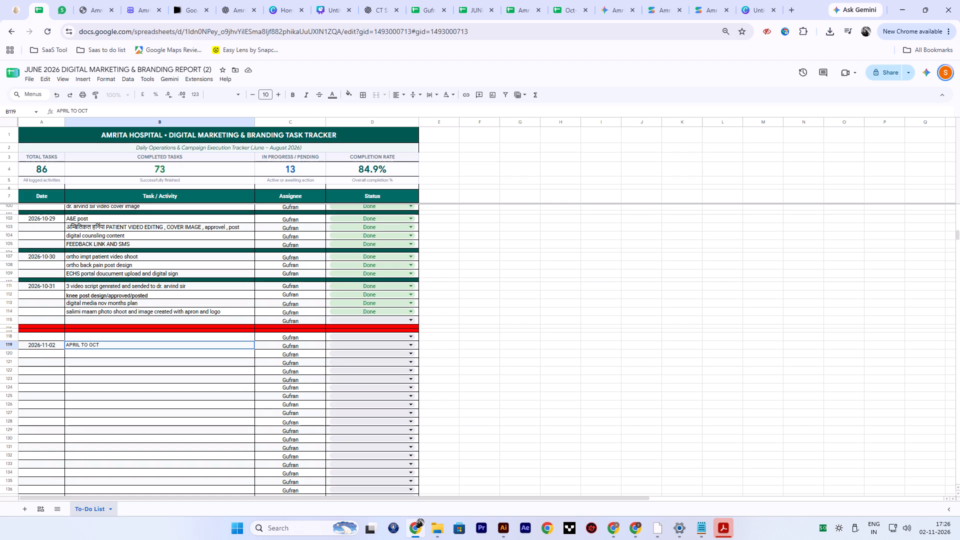
key("space")
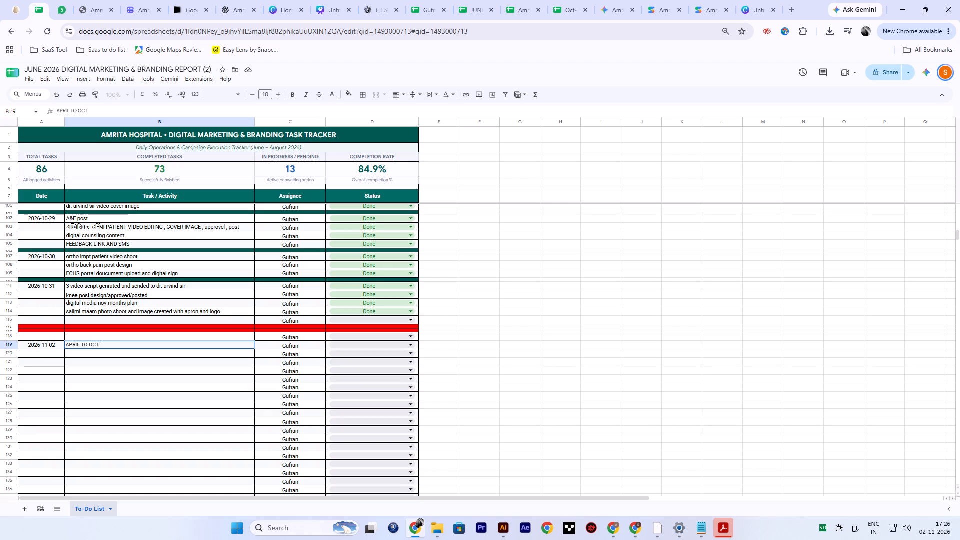
type("ALL")
key("space")
type("PERFORMACE REPOS")
key("BackSpace")
type("RT")
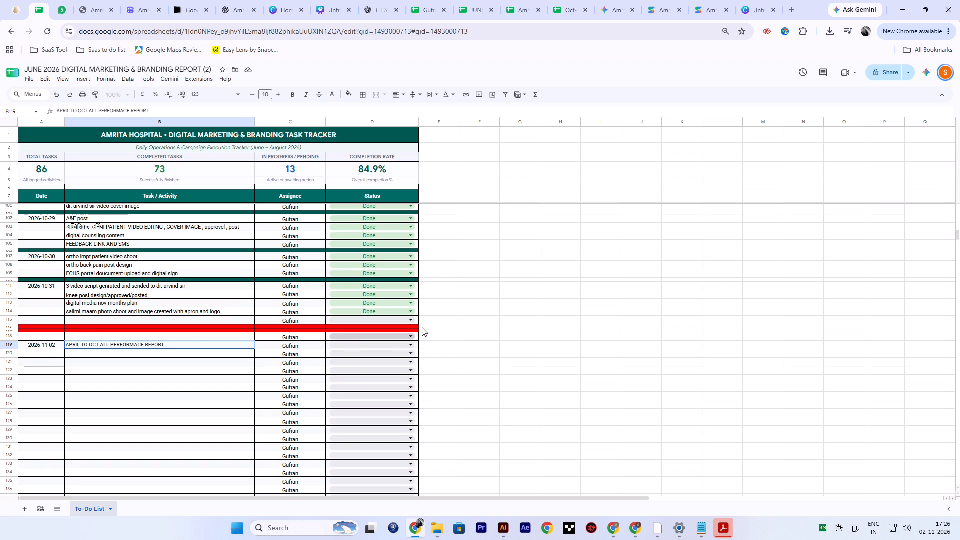
Add the task "UPCOMING NOV PLAN" in row 120 of the Task / Activity column.
double_click(91, 354)
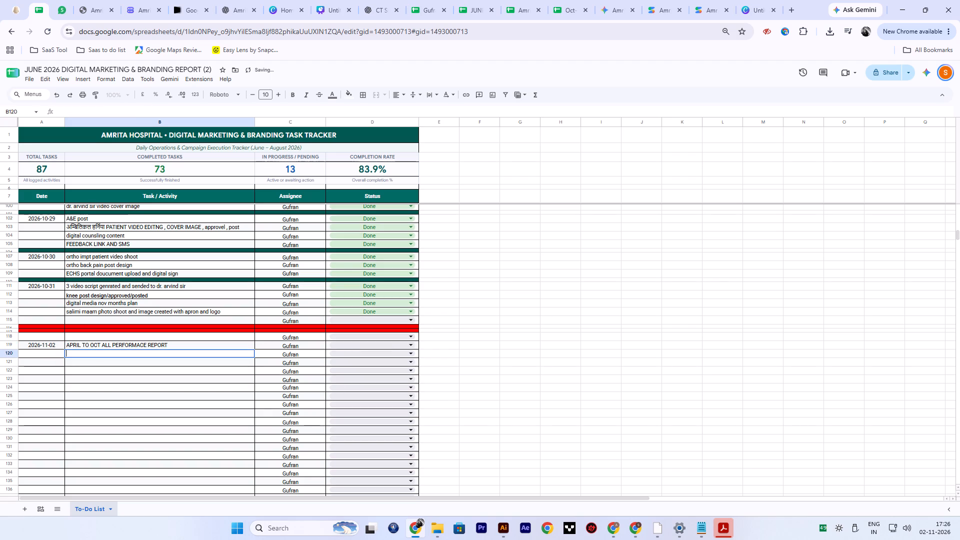
type("UPCOMING")
key("space")
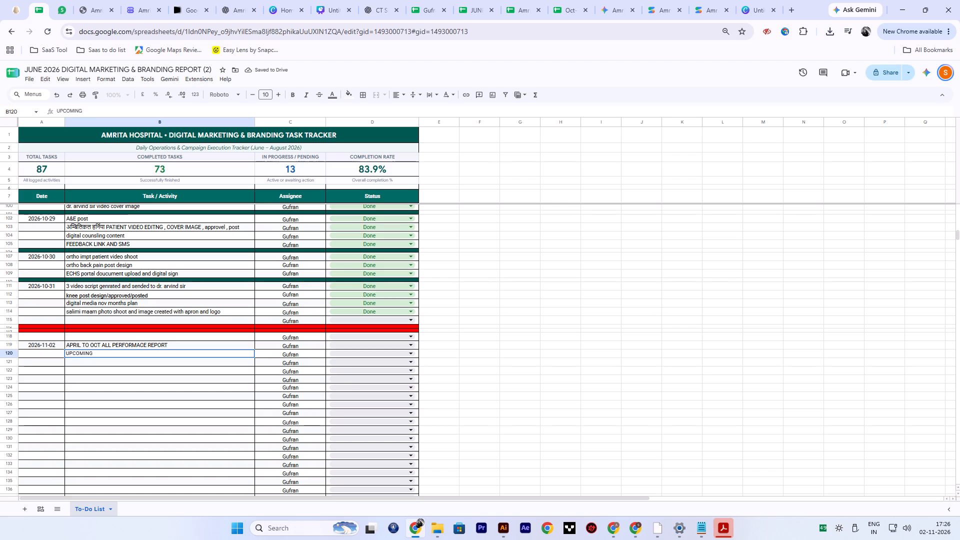
type("NOV PLAN")
Add the task "COUNSELING PPT UPDATE" in row 121 of the Task / Activity column.
double_click(95, 365)
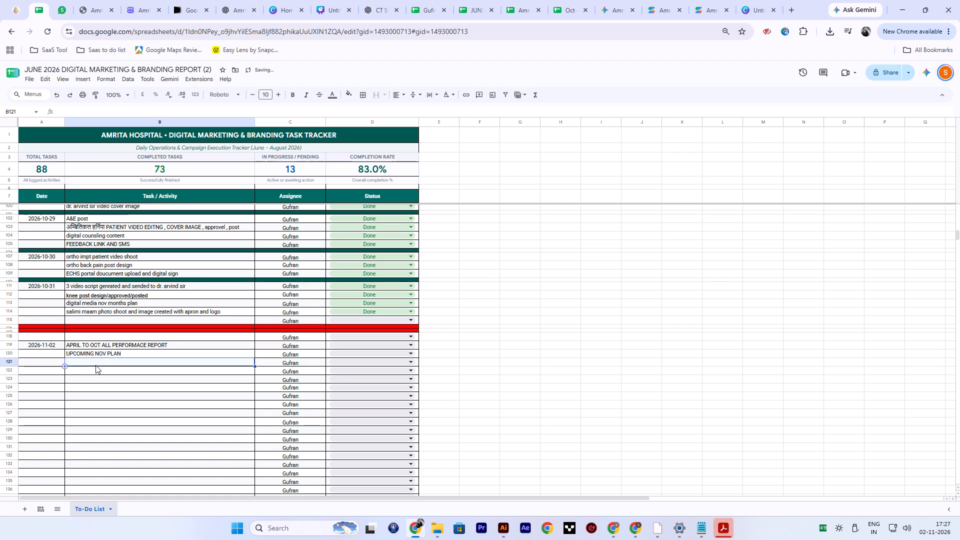
type("COU")
type("NSELING")
key("space")
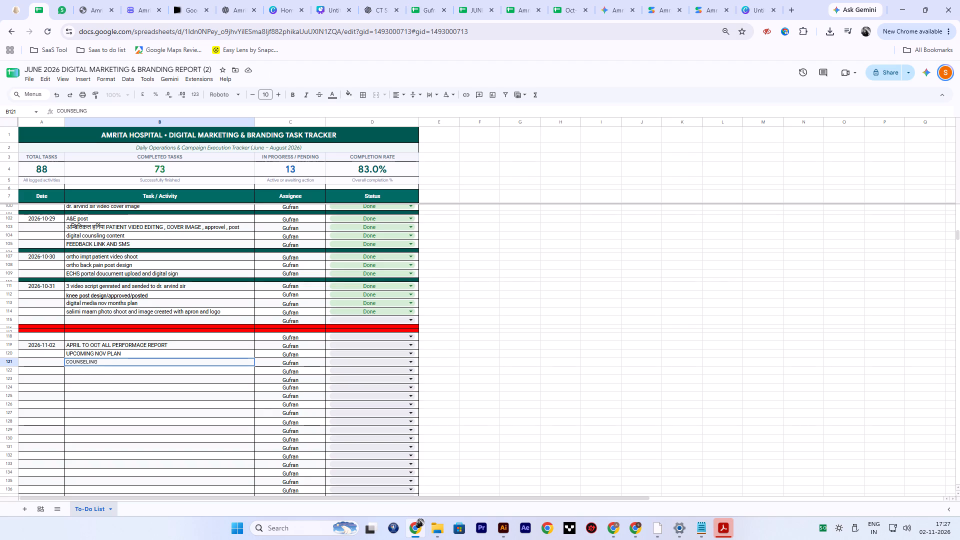
key("BackSpace")
key("BackSpace")
key("ctrl+BackSpace")
type("ppt")
key("space")
key("ctrl+BackSpace")
type("PPT")
key("space")
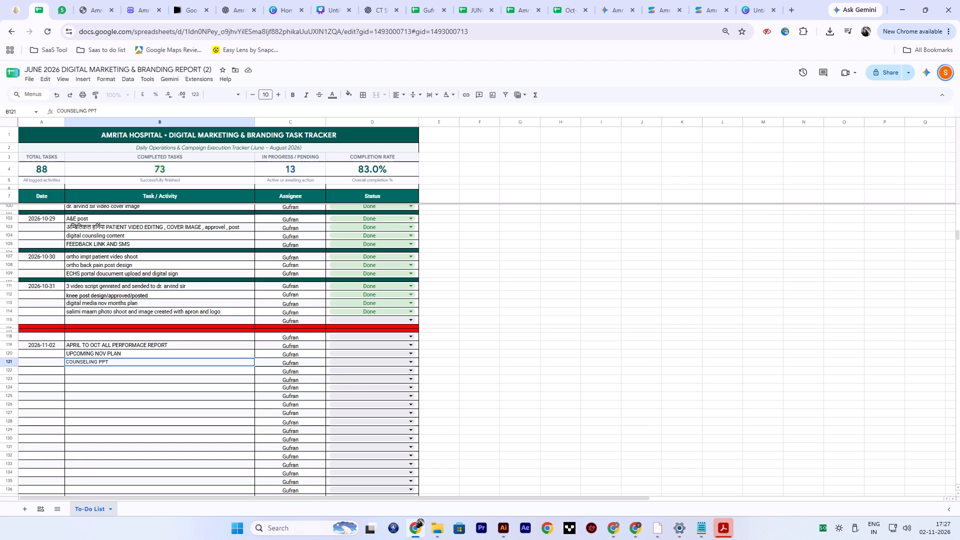
type("UPDATE")
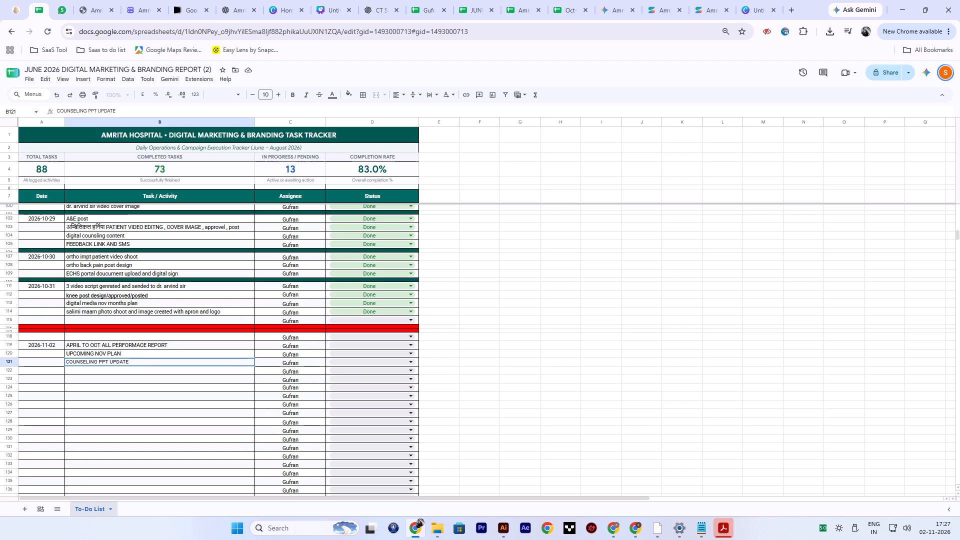
Set the status of the three 2026-11-02 tasks in rows 119 to 121 to Done.
left_click(353, 340)
left_click(457, 343)
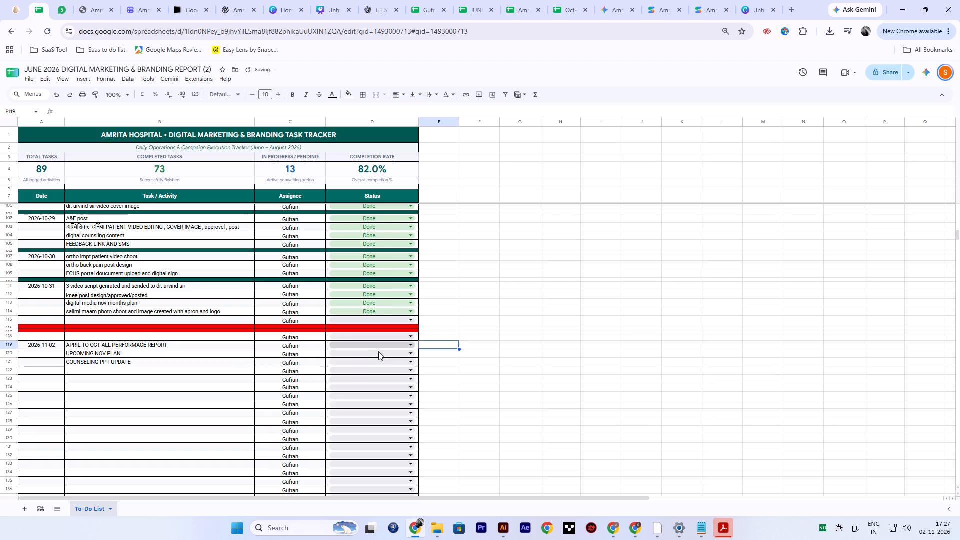
left_click(375, 345)
left_click(345, 355)
left_click(357, 351)
left_click(340, 365)
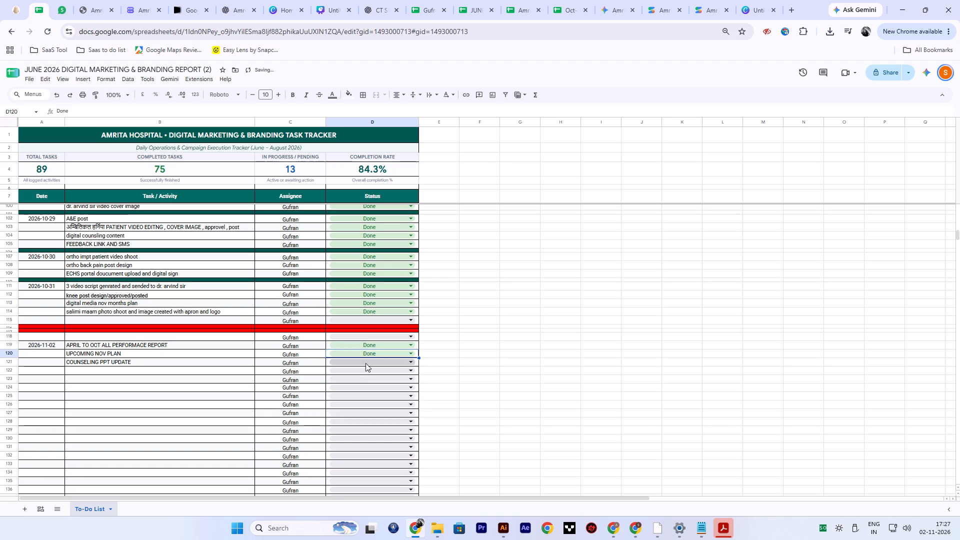
left_click(365, 363)
left_click(345, 371)
Merge cells A118 to D118 above the 2026-11-02 entries into one cell.
left_click_drag(45, 336, 53, 337)
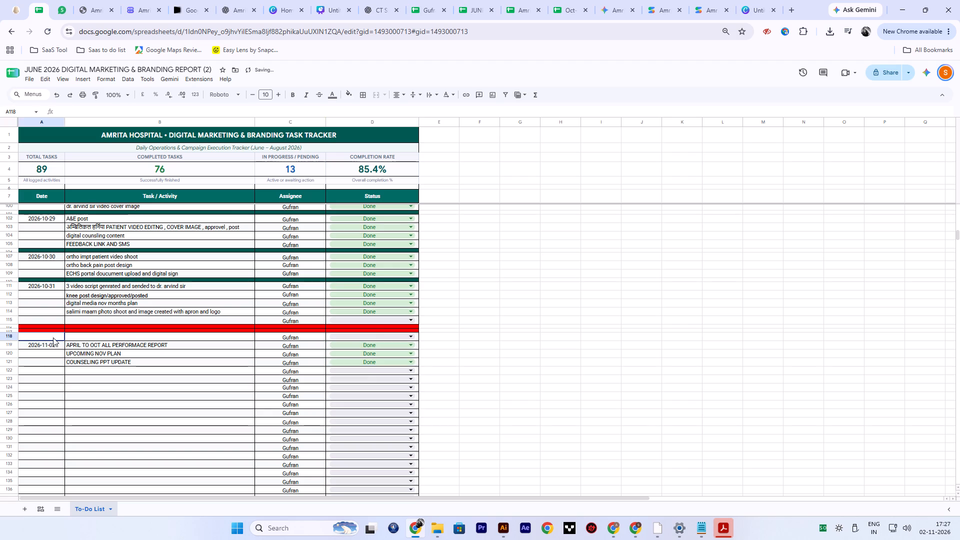
left_click_drag(53, 337, 377, 337)
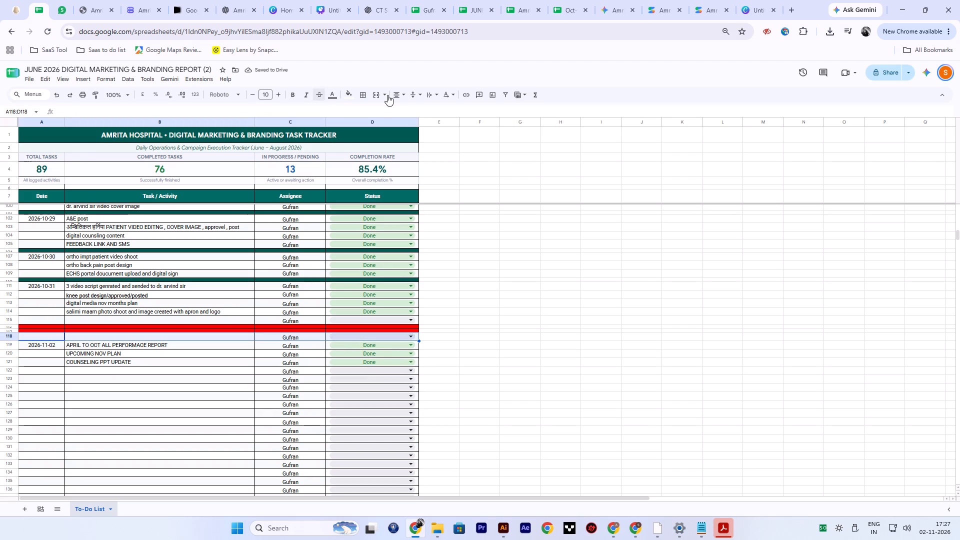
left_click(374, 95)
left_click(562, 377)
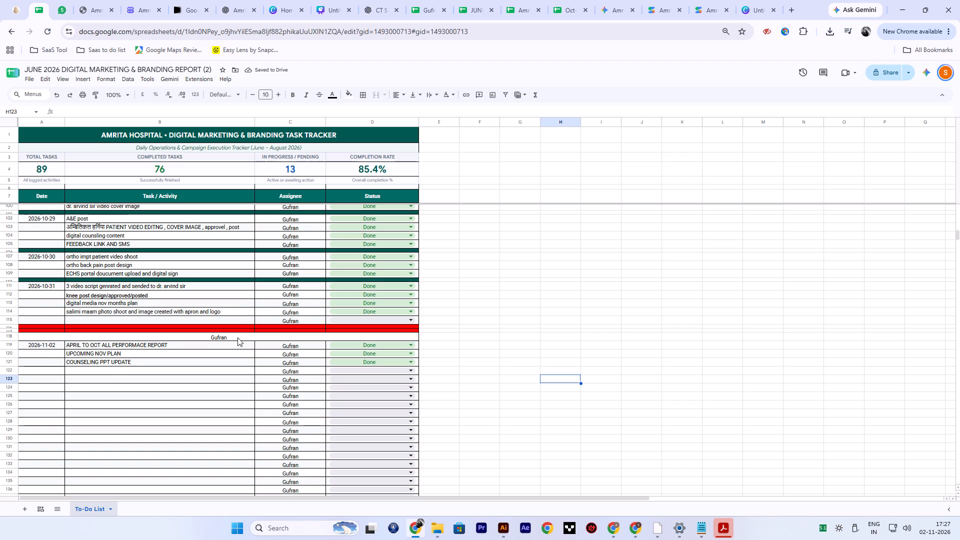
Undo the merge of cells A118 to D118 above the 2026-11-02 entries.
key("ctrl+z")
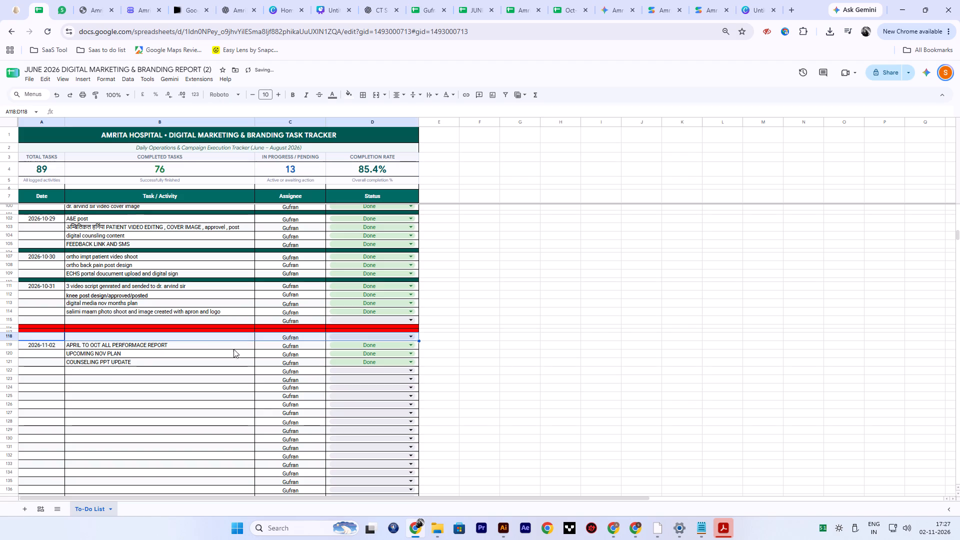
Move the three 2026-11-02 task entries in A119:D121 up one row so they start at row 118.
left_click(219, 376)
left_click_drag(36, 342, 384, 364)
key("ctrl+x")
left_click(49, 335)
key("ctrl+v")
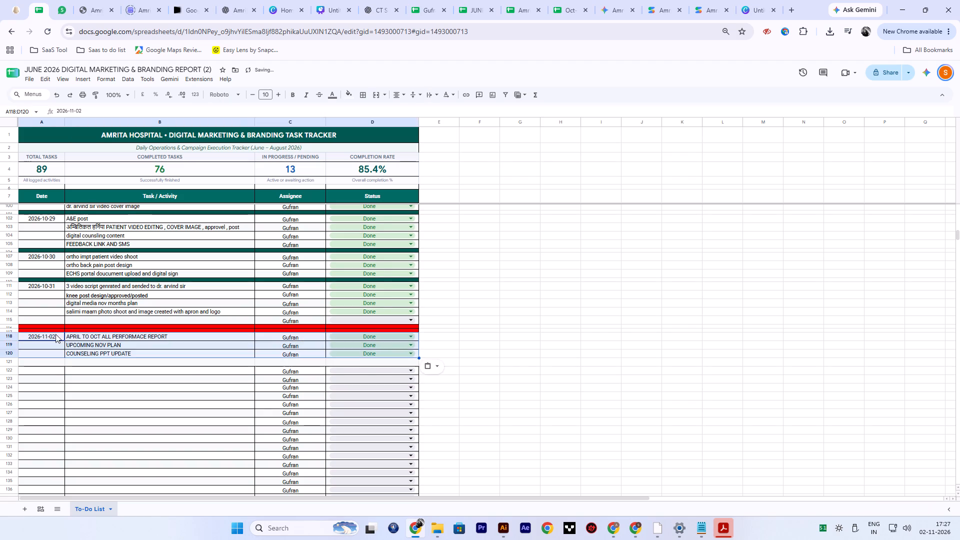
left_click(512, 351)
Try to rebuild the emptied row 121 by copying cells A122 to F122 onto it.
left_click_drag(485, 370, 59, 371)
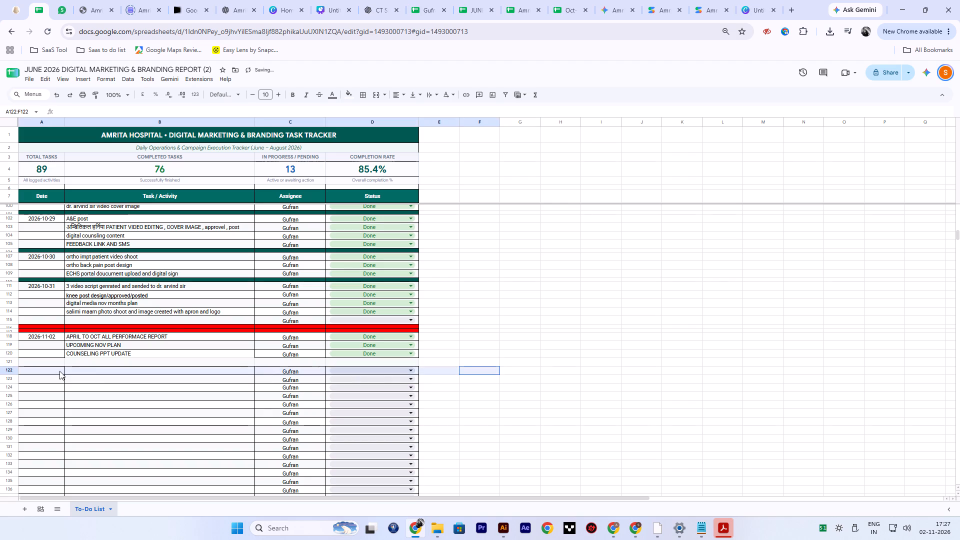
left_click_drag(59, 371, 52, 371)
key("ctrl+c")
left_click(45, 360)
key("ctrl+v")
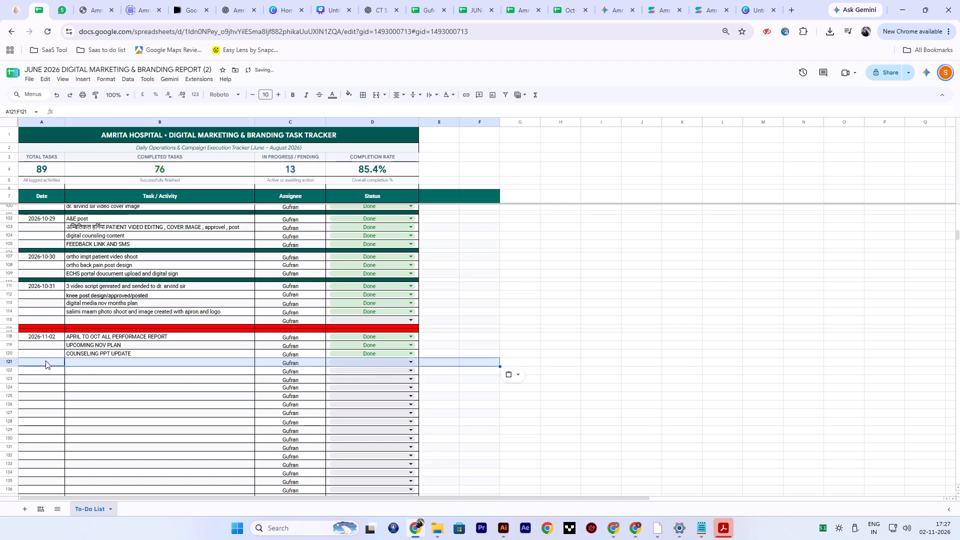
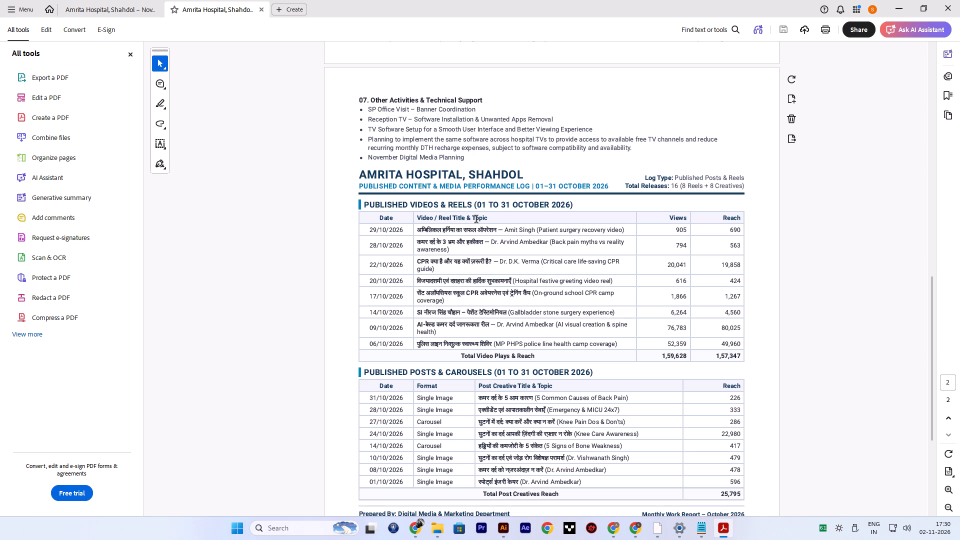
Close the PDF reader together with all open Amrita Hospital document tabs.
left_click(959, 0)
left_click(434, 281)
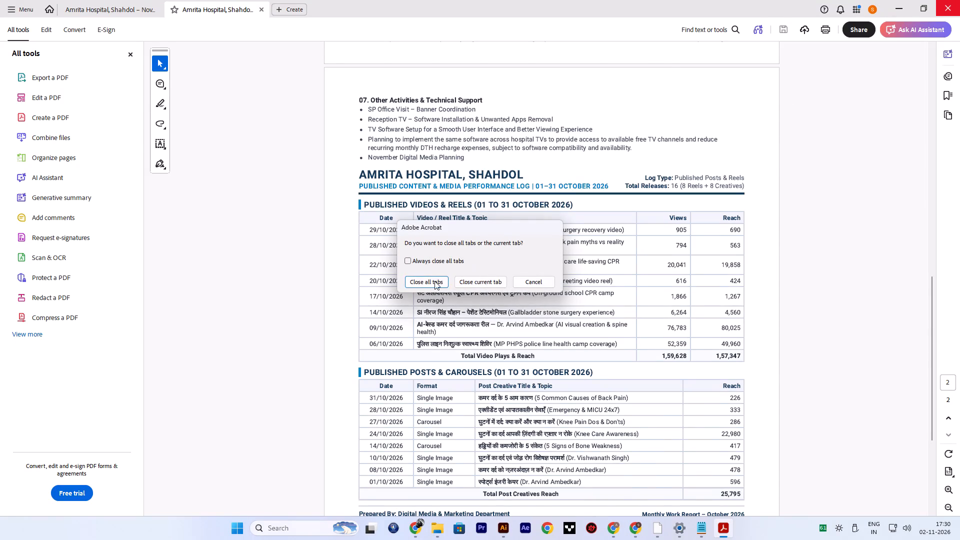
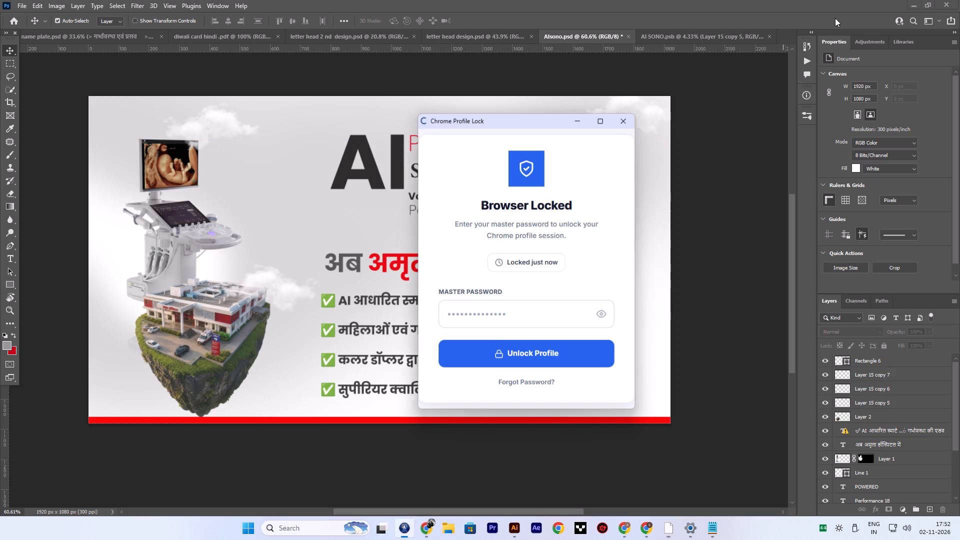
Minimize the Chrome Profile Lock window covering the AI Sonography banner in Photoshop.
left_click(577, 123)
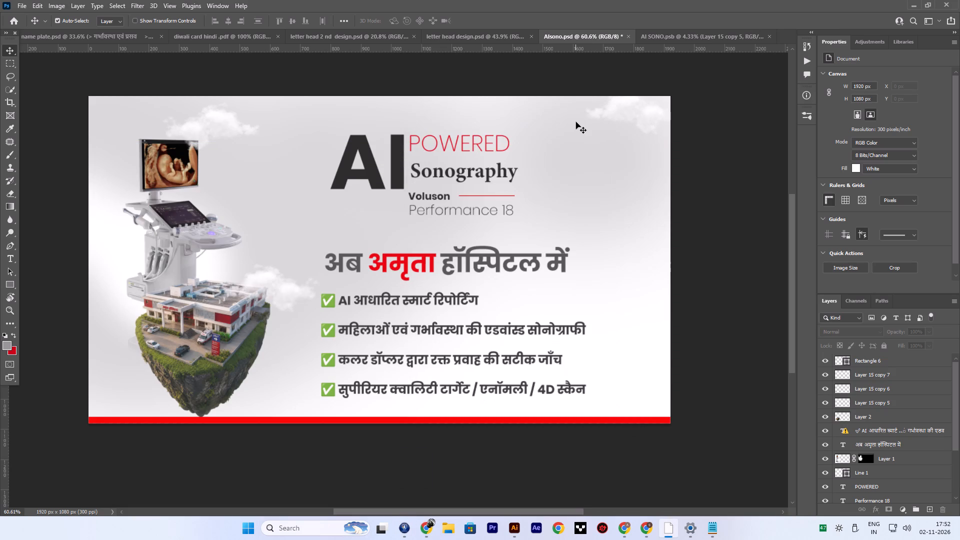